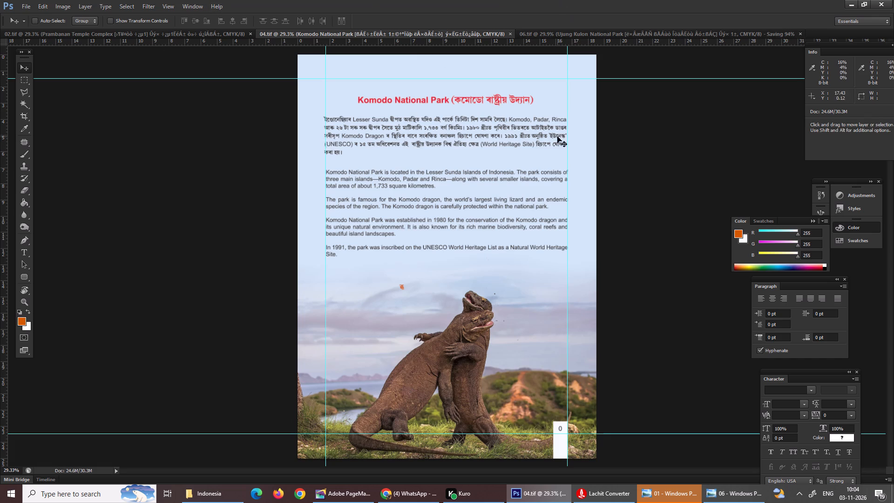
Close the open documents 04.tif, 02.tif and 06.tif, leaving the workspace empty.
click(512, 33)
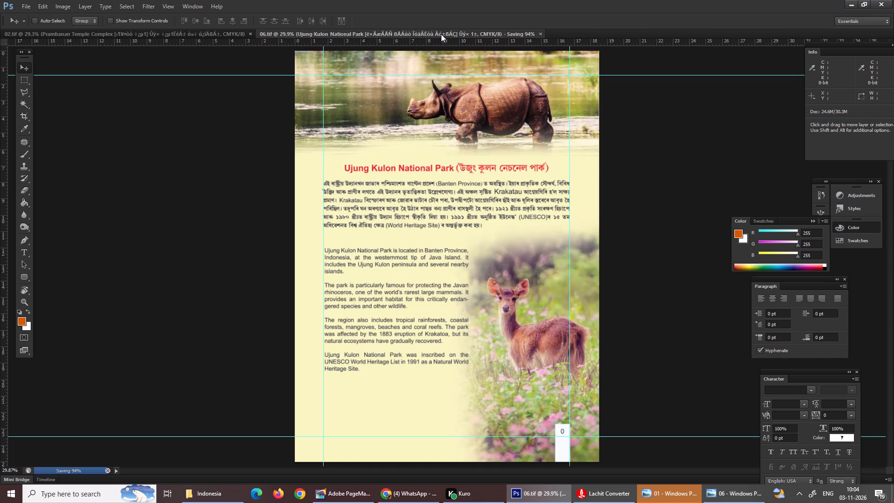
click(251, 32)
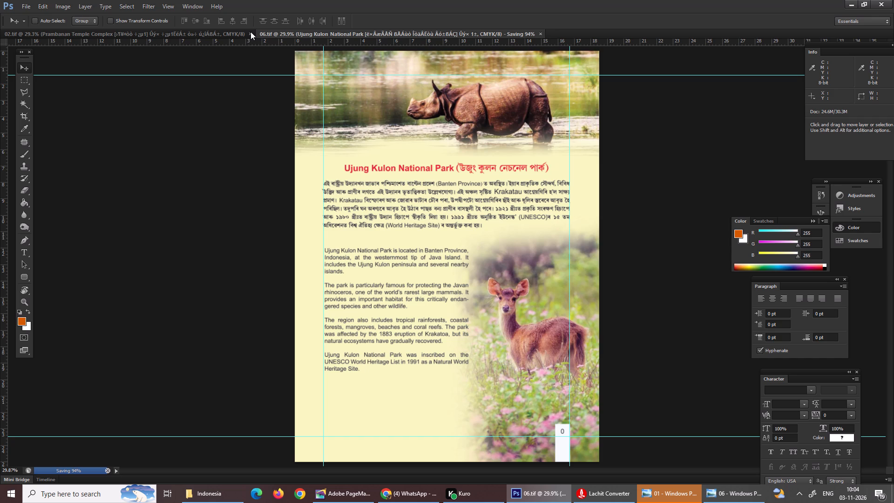
click(251, 32)
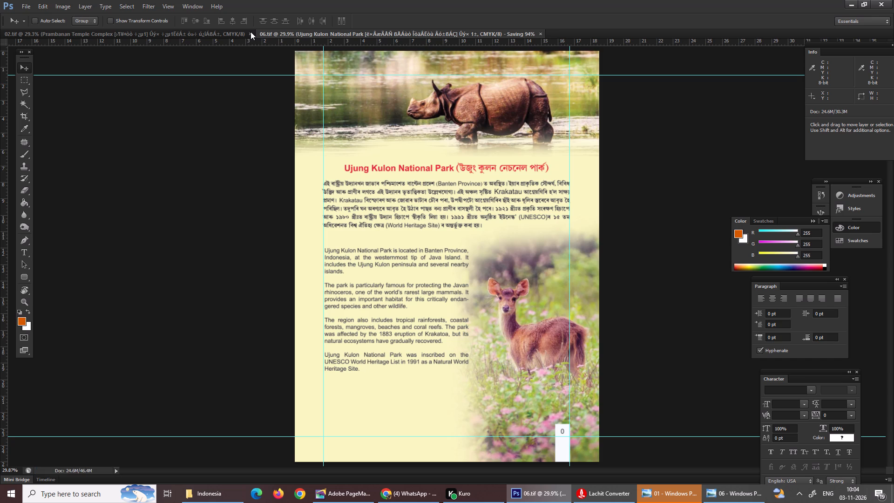
click(300, 37)
click(300, 32)
click(252, 33)
click(251, 33)
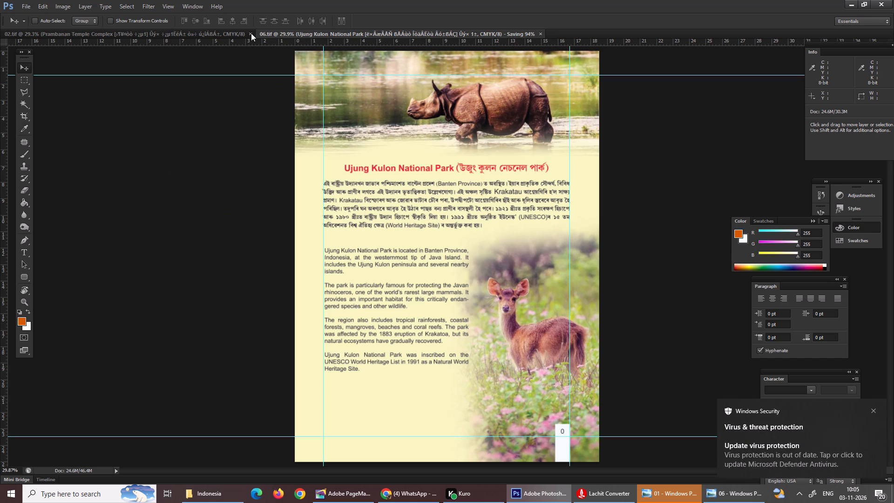
double_click(251, 33)
click(447, 323)
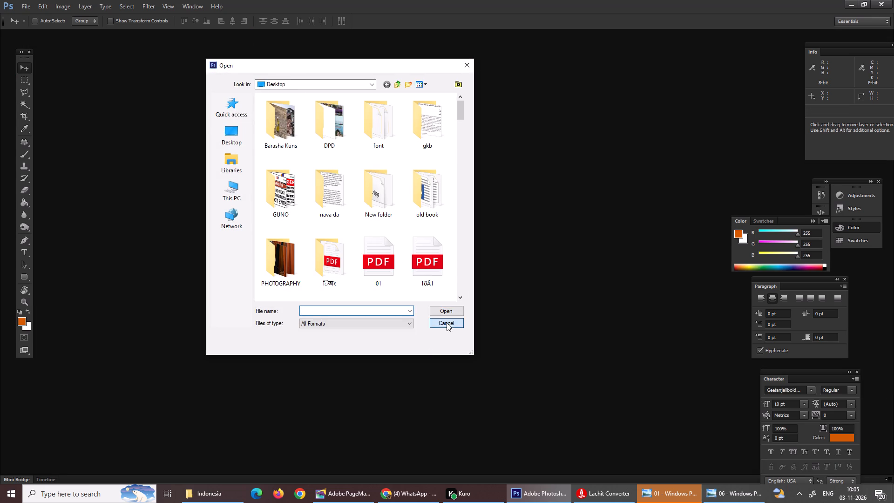
Open 07.tif from the Indonesia folder in Adobe Photoshop CS6.
click(530, 499)
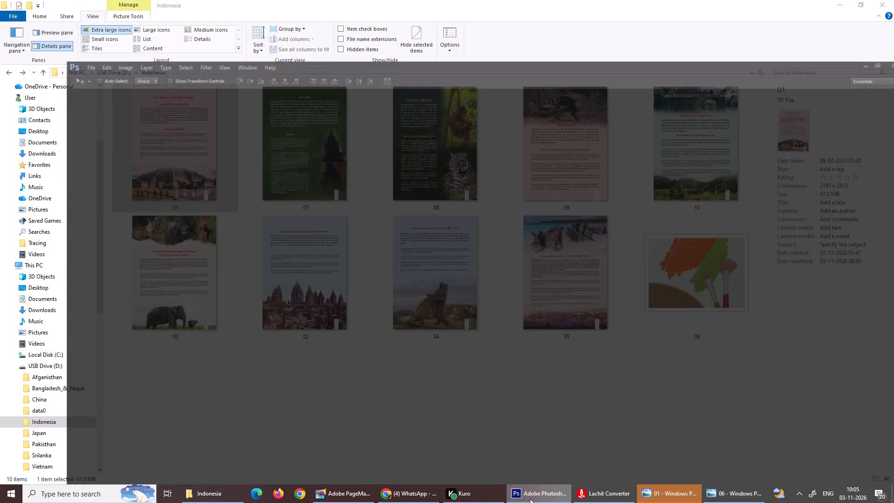
click(527, 496)
click(527, 496)
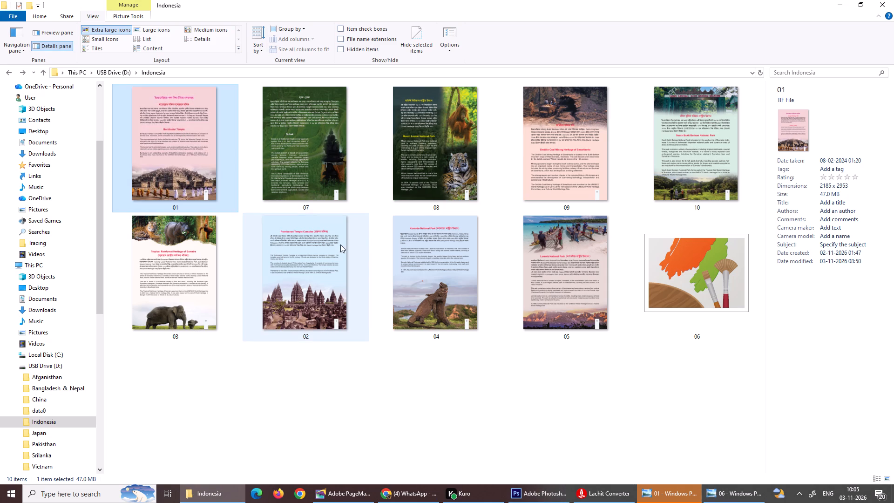
right_click(290, 126)
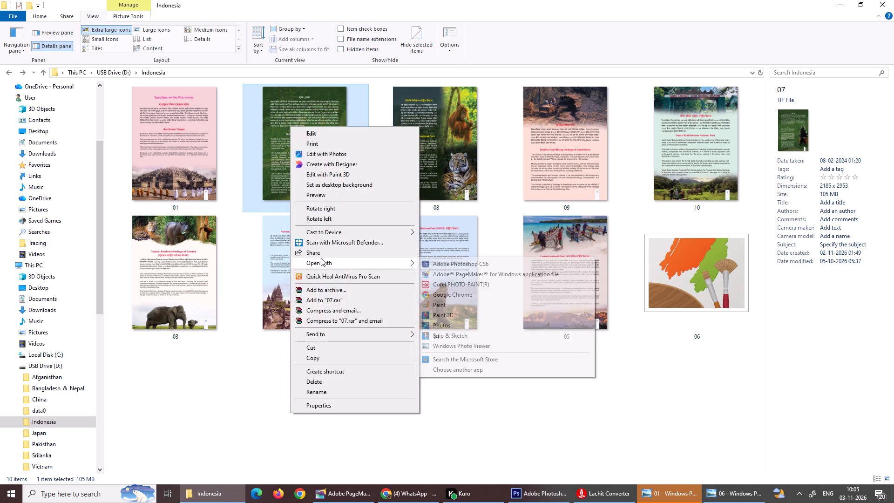
click(448, 261)
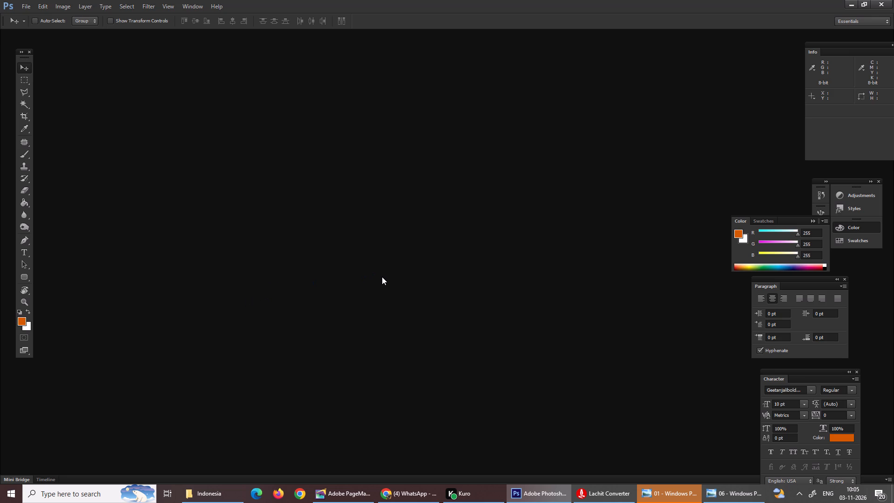
key(Return)
key(Return)
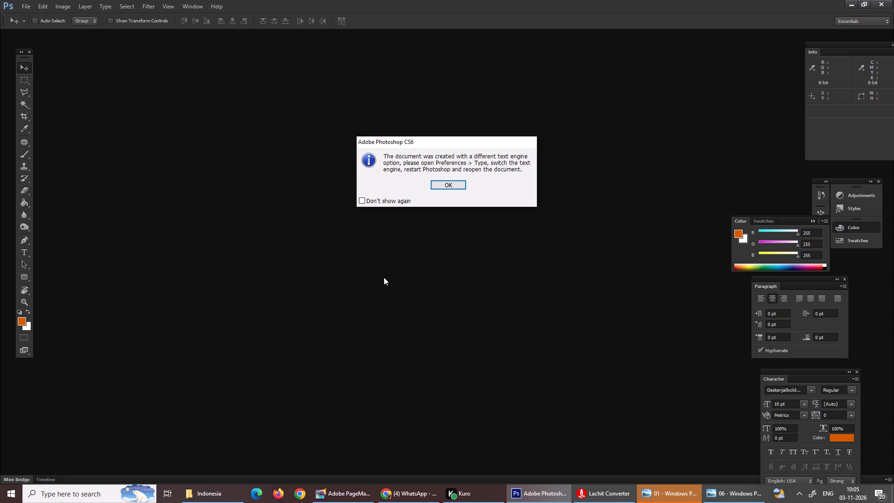
click(446, 186)
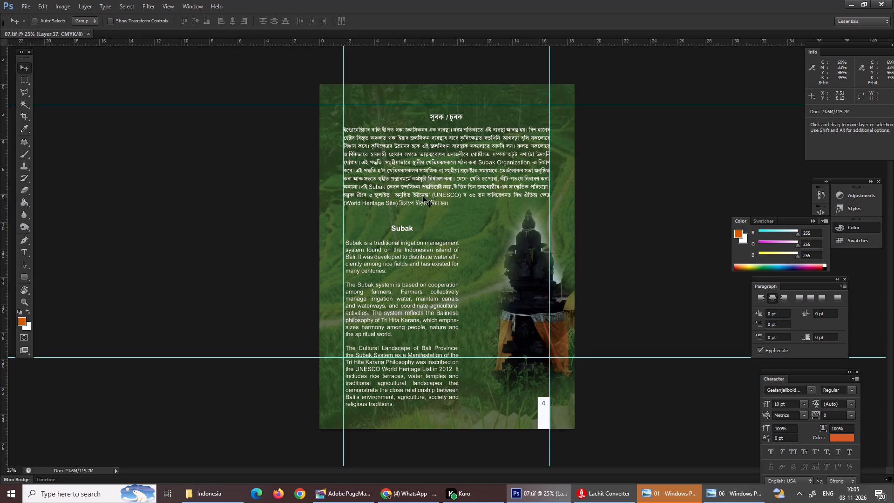
Move the Assamese text block on the Subak page straight up by about 0.08 cm.
key(ctrl+equal)
key(ctrl+equal)
key(ctrl+equal)
scroll(423, 196, up, 15)
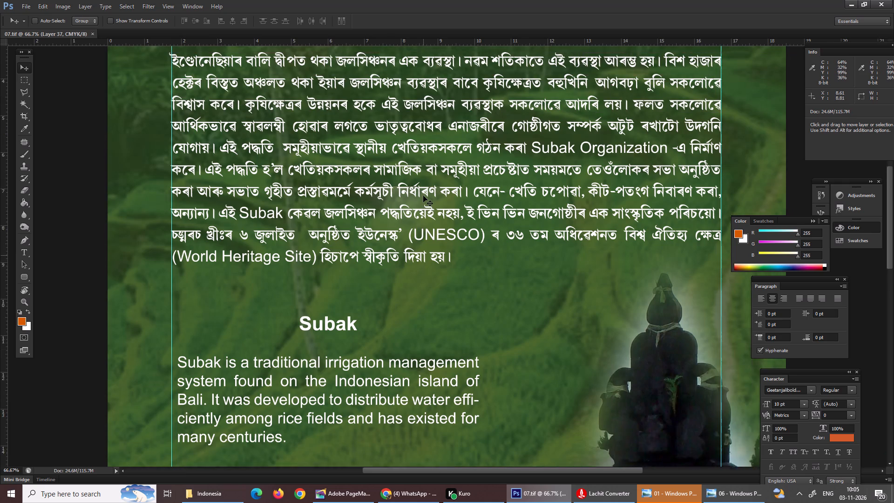
scroll(423, 196, up, 9)
scroll(423, 196, down, 2)
scroll(423, 196, up, 3)
scroll(437, 149, up, 6)
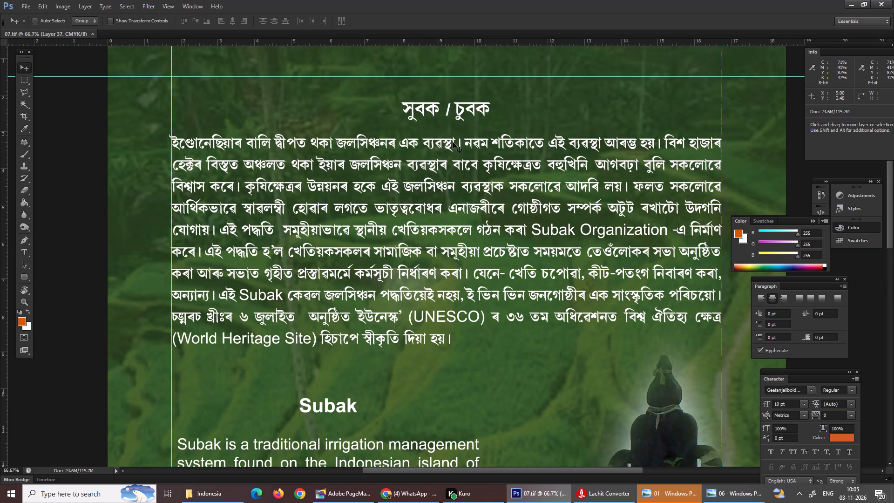
scroll(453, 142, up, 3)
click(436, 134)
click(22, 69)
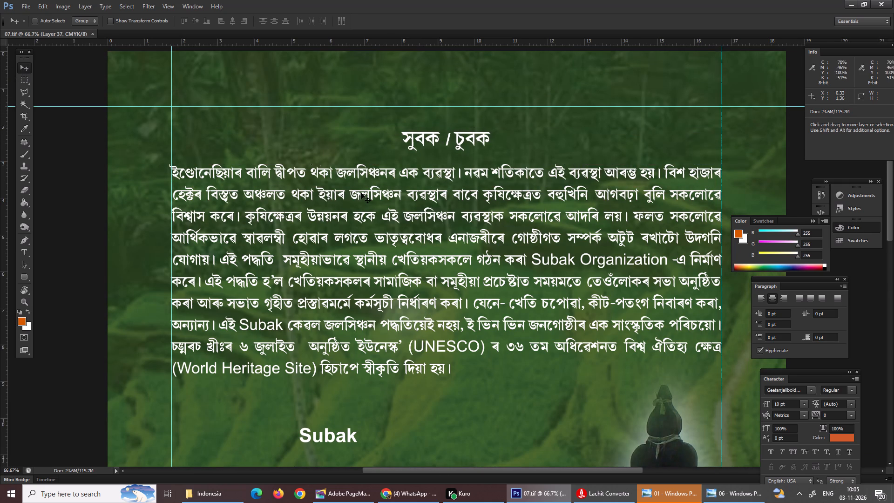
right_click(361, 193)
click(376, 203)
click(395, 186)
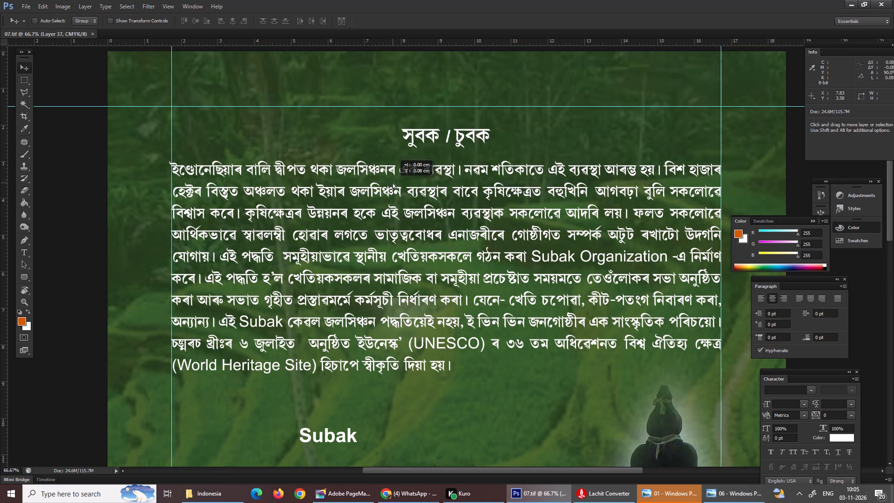
click(393, 183)
Cut the heading "Subak" from above the English paragraphs.
scroll(378, 347, down, 8)
scroll(380, 359, up, 1)
scroll(380, 363, down, 5)
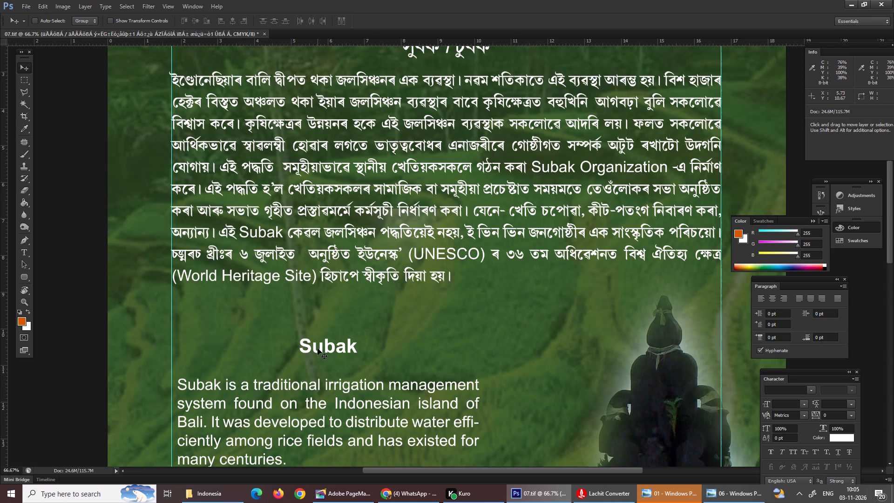
click(318, 348)
key(t)
click(297, 344)
drag(298, 344, 381, 340)
key(ctrl+x)
Paste the "Subak" heading as its own line above the Assamese heading in the Assamese text block.
scroll(382, 342, up, 18)
scroll(380, 343, down, 2)
scroll(380, 343, up, 2)
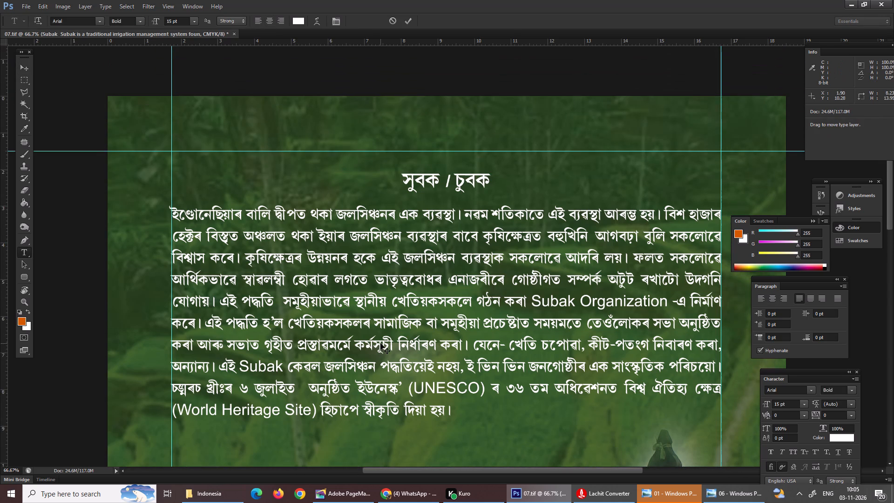
click(403, 177)
click(407, 184)
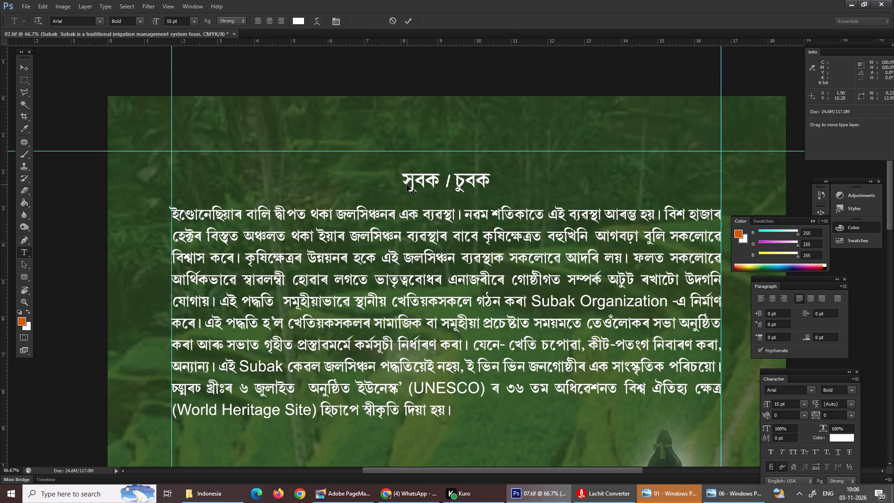
click(401, 182)
click(406, 184)
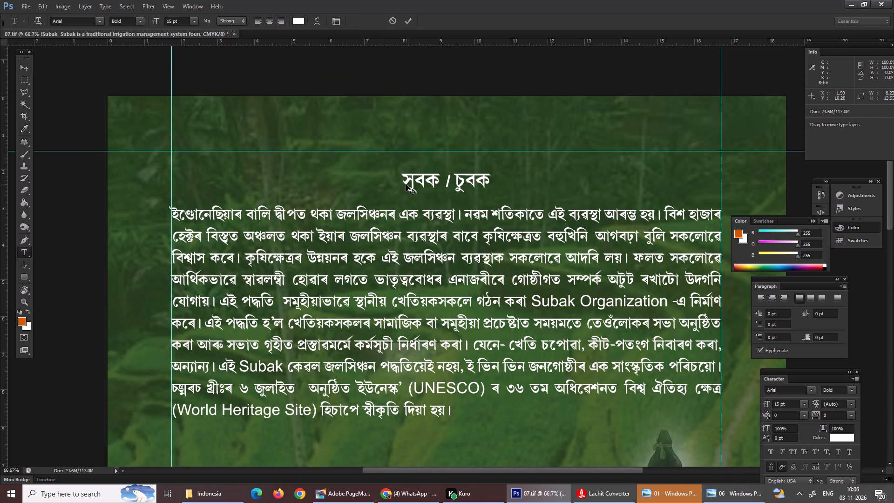
key(t)
double_click(406, 184)
right_click(404, 183)
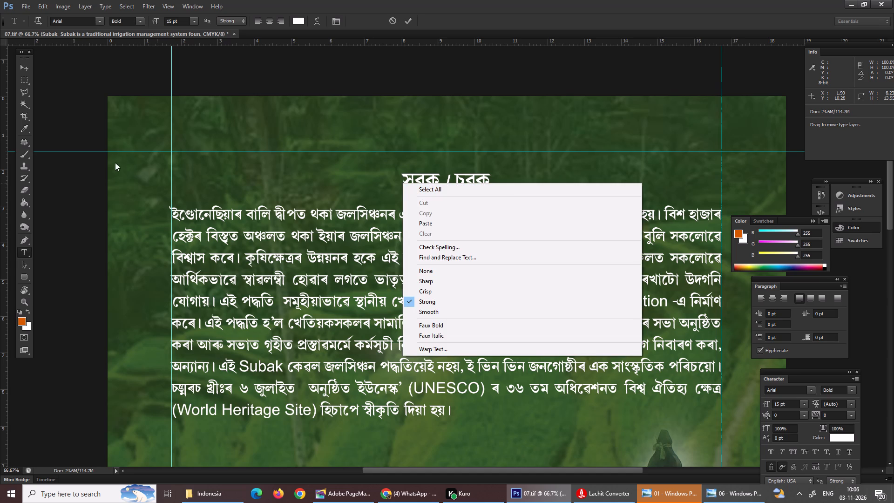
click(26, 69)
right_click(388, 197)
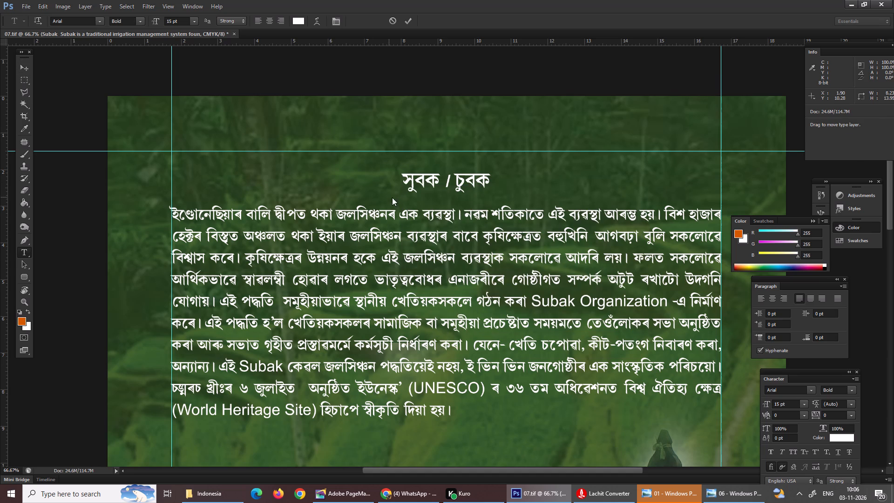
triple_click(29, 68)
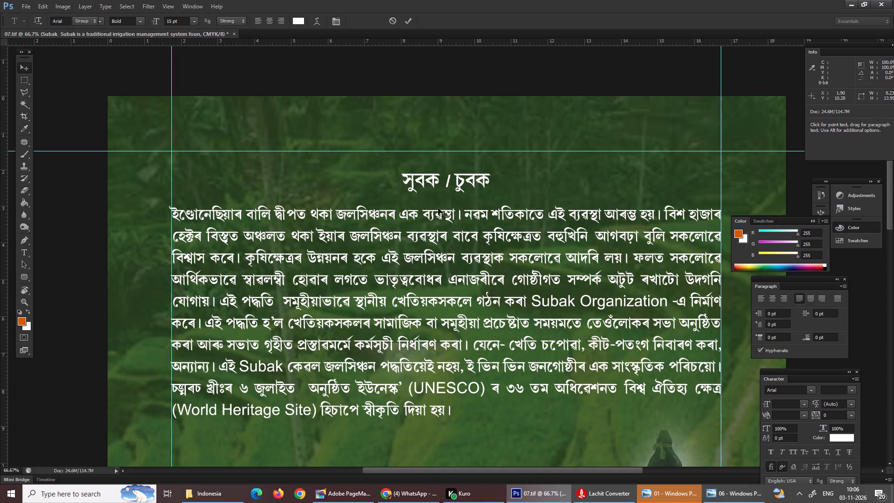
right_click(448, 211)
click(487, 224)
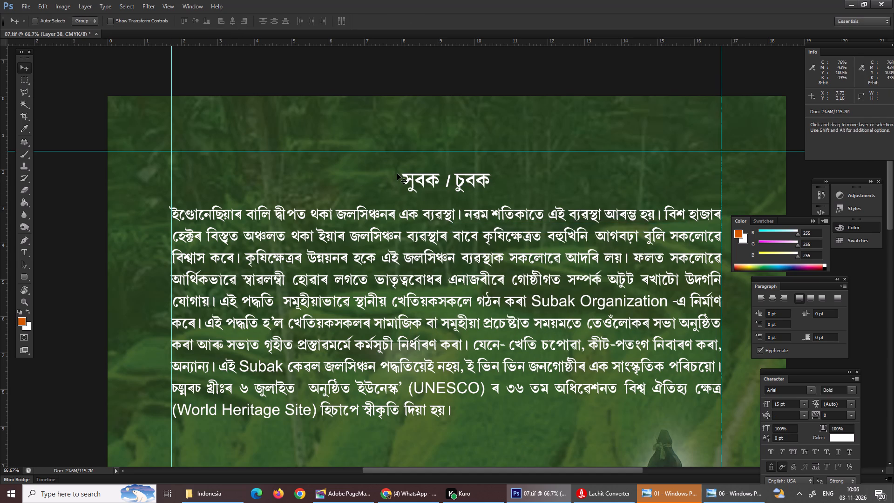
key(t)
click(403, 177)
key(ctrl+v)
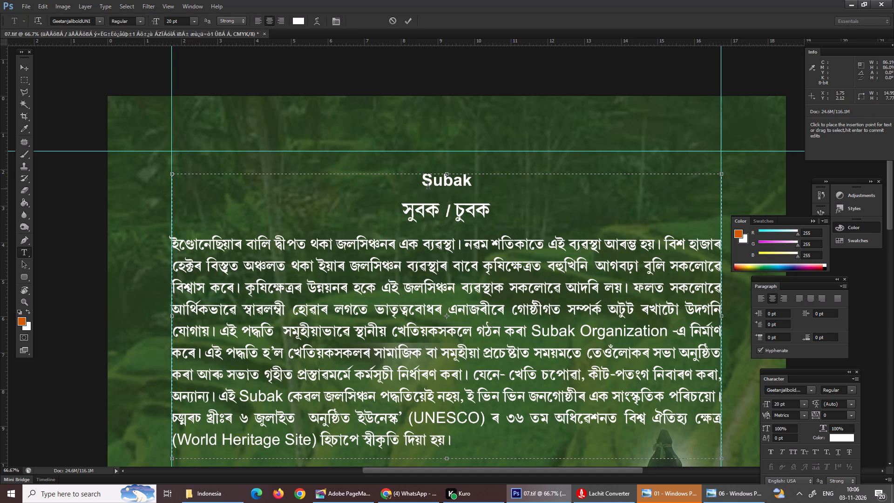
Set the font size of the pasted "Subak" heading to 15 pt.
drag(421, 180, 490, 173)
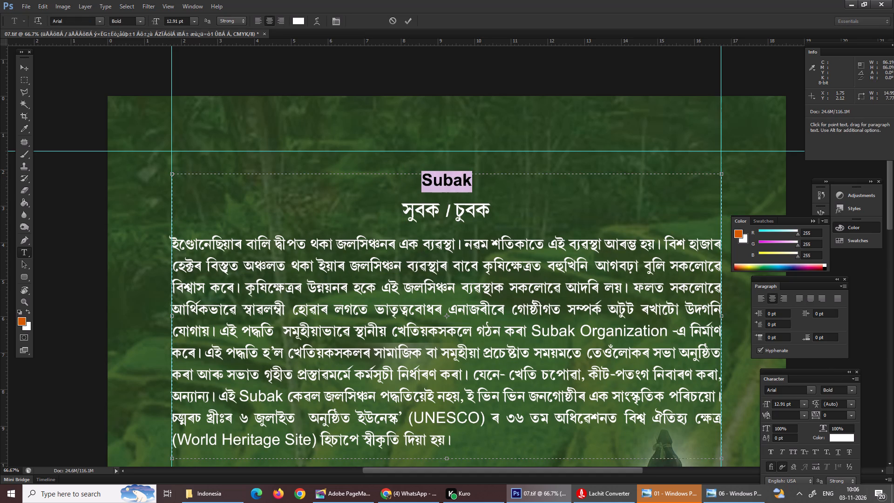
drag(796, 405, 745, 412)
text(15)
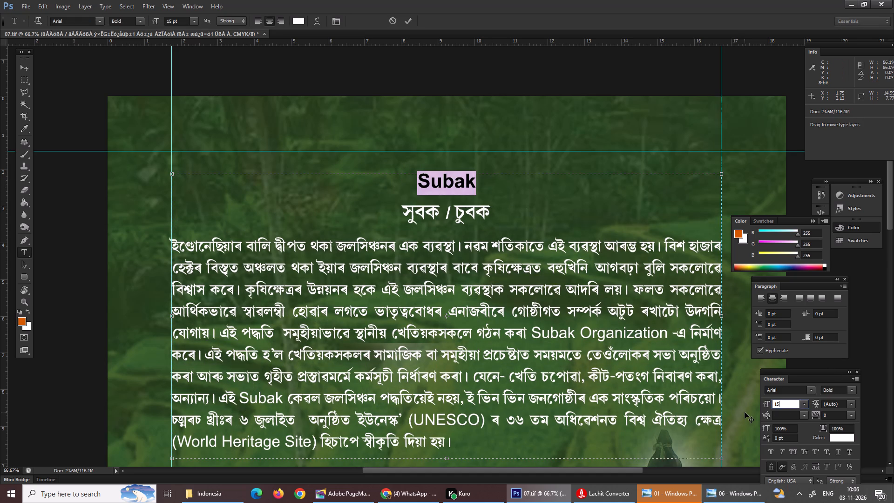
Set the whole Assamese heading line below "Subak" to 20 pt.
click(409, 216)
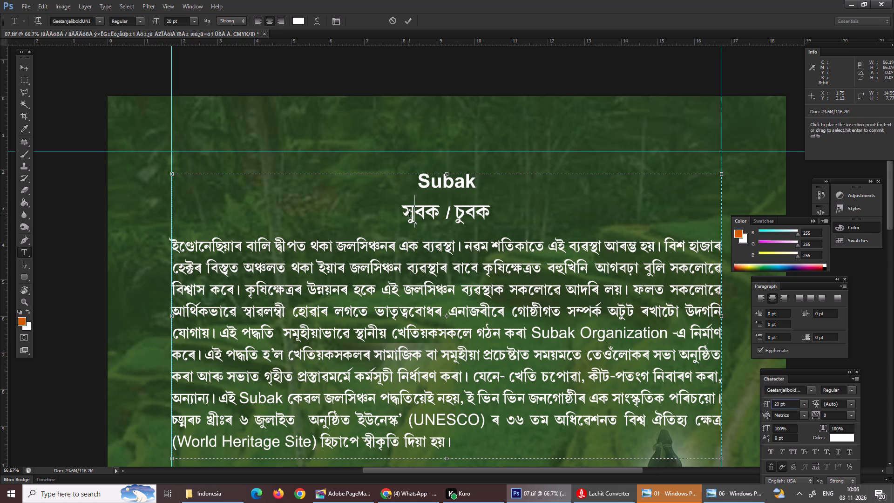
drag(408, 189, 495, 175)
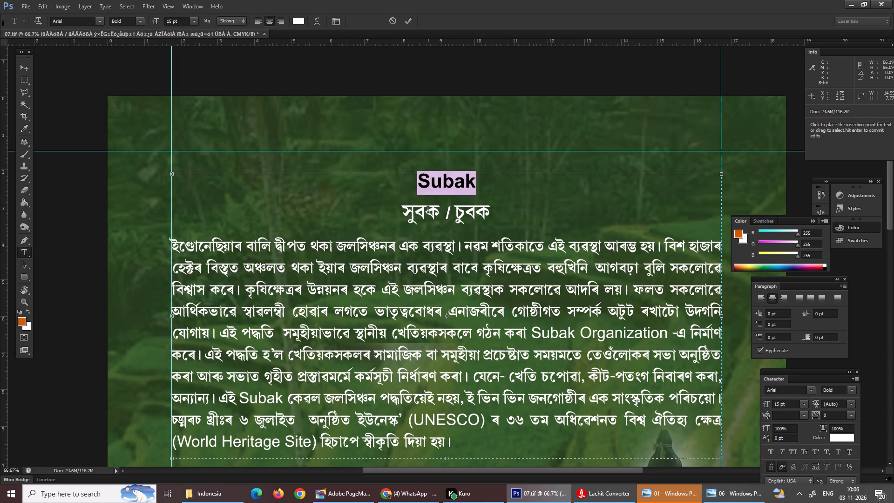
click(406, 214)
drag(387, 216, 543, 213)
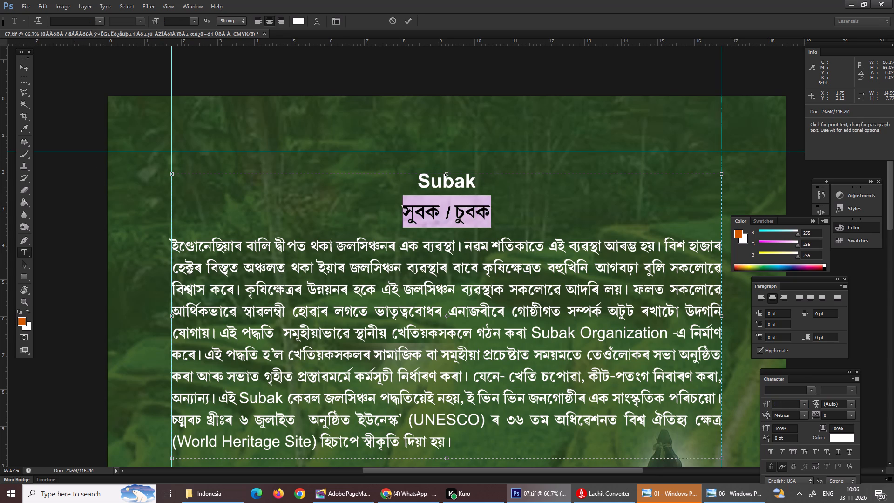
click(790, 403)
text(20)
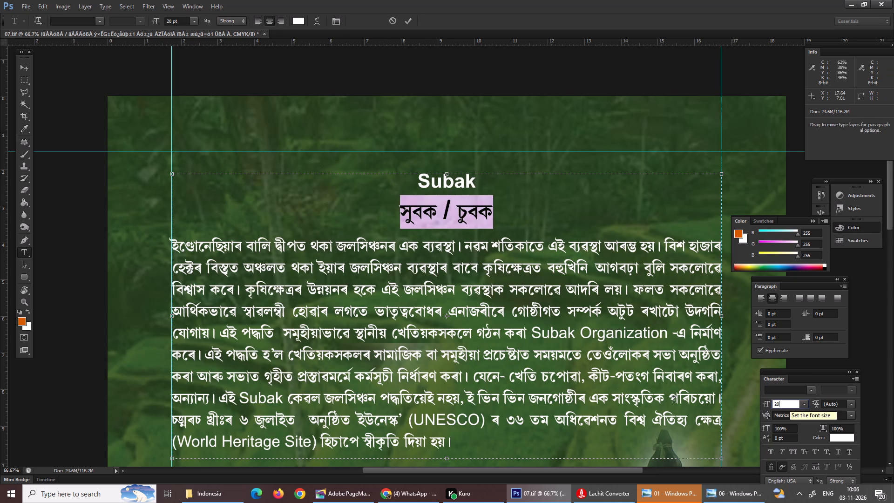
Set the Assamese heading line below "Subak" to 15 pt.
click(355, 289)
drag(420, 183, 576, 164)
click(433, 211)
drag(392, 210, 561, 205)
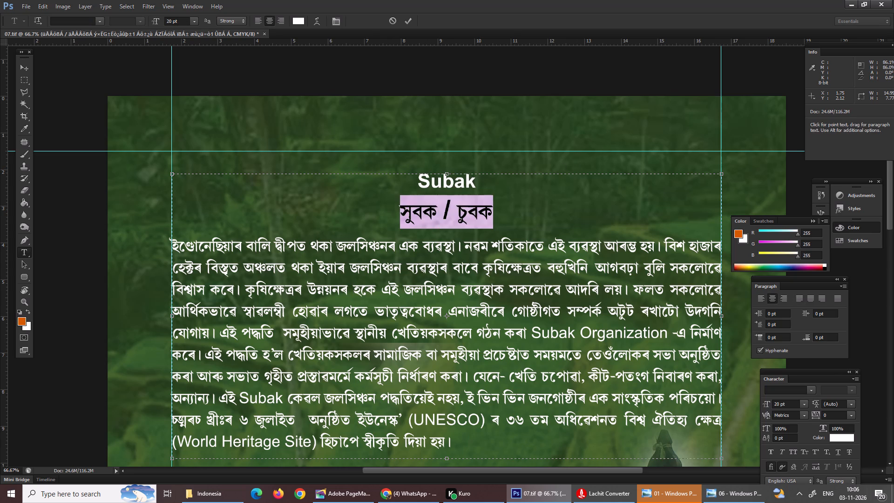
drag(793, 405, 759, 414)
text(15)
click(239, 284)
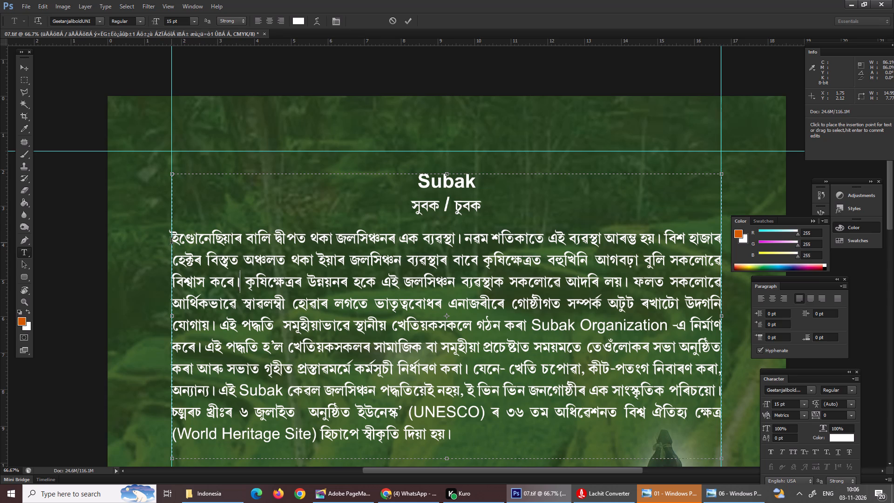
Set the font size of the whole Assamese body paragraph below the headings to 12 pt.
drag(171, 242, 549, 449)
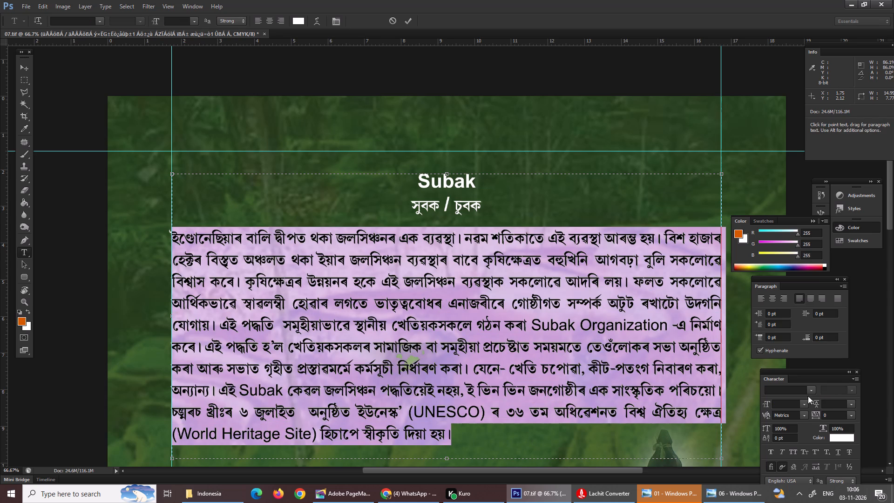
click(785, 403)
key(1)
key(2)
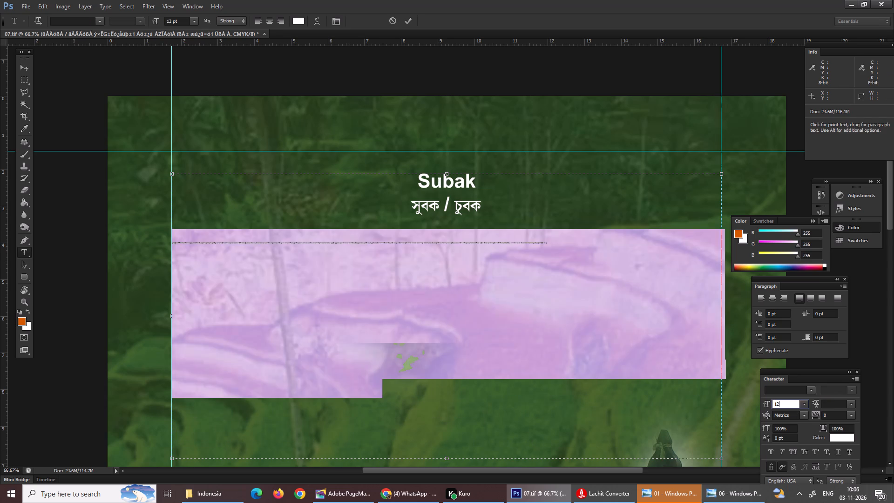
scroll(333, 283, up, 1)
scroll(333, 283, down, 4)
scroll(365, 362, down, 4)
click(403, 384)
Shorten the Assamese text frame from its bottom edge to a height of about 7.35 and commit the text edits.
scroll(427, 401, down, 1)
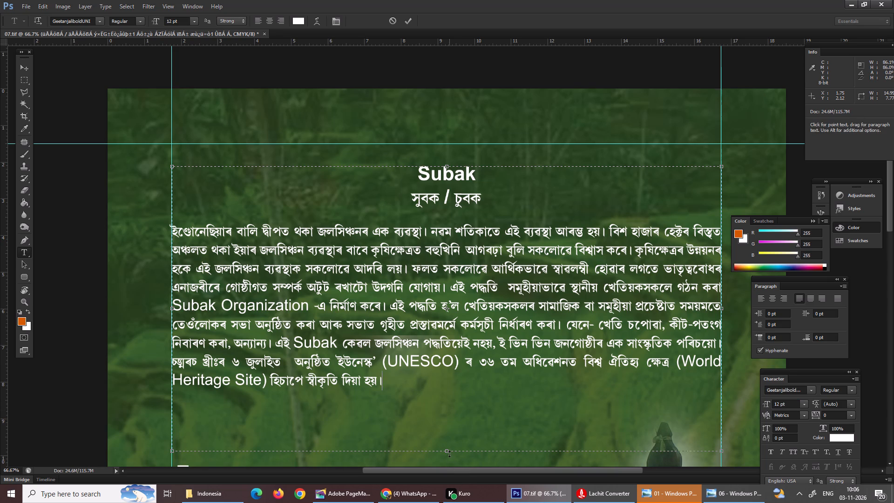
drag(449, 451, 447, 436)
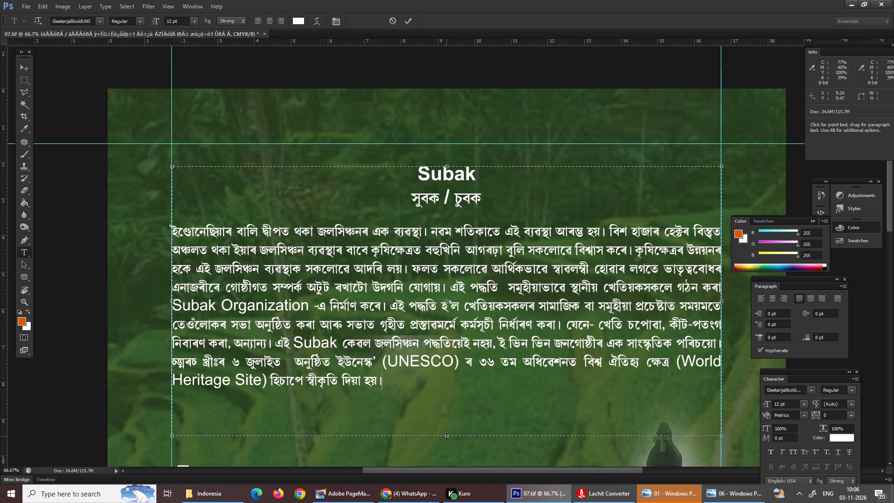
key(ctrl+0)
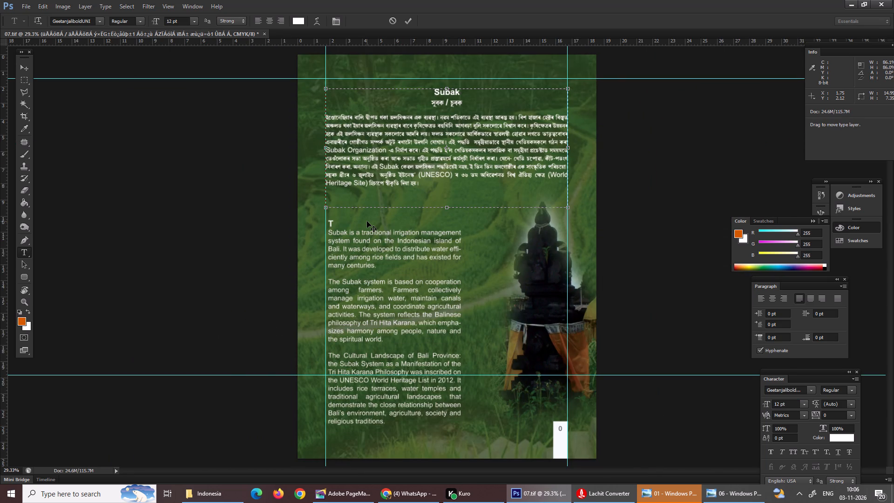
key(Return)
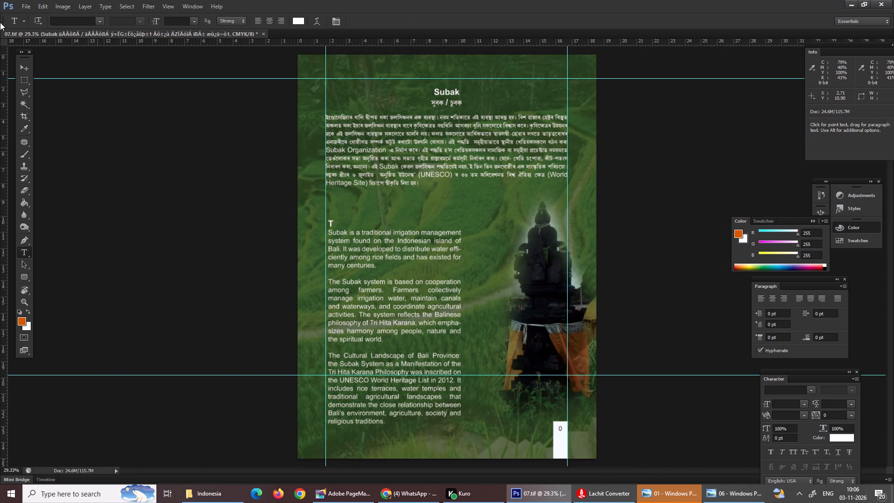
Pick the English Subak text layer and shift it slightly downward.
double_click(20, 65)
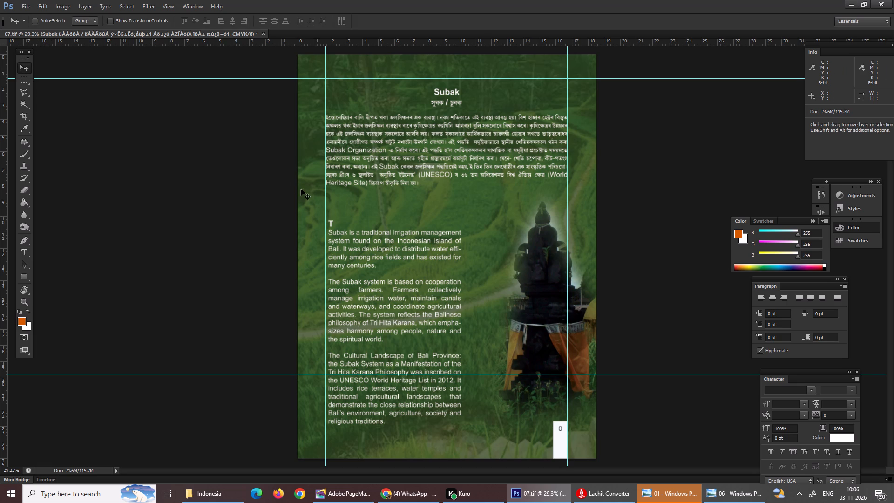
click(396, 252)
right_click(396, 252)
double_click(407, 255)
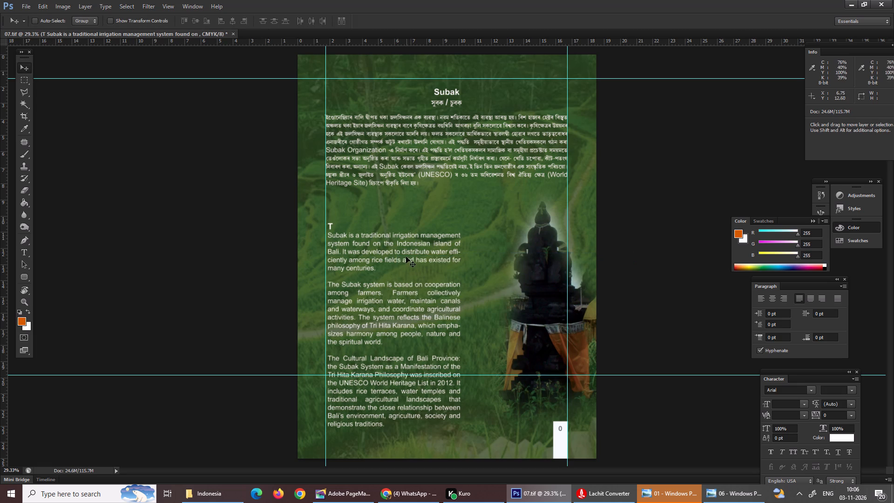
click(381, 245)
Delete the stray "T" above the first English paragraph.
key(t)
click(335, 222)
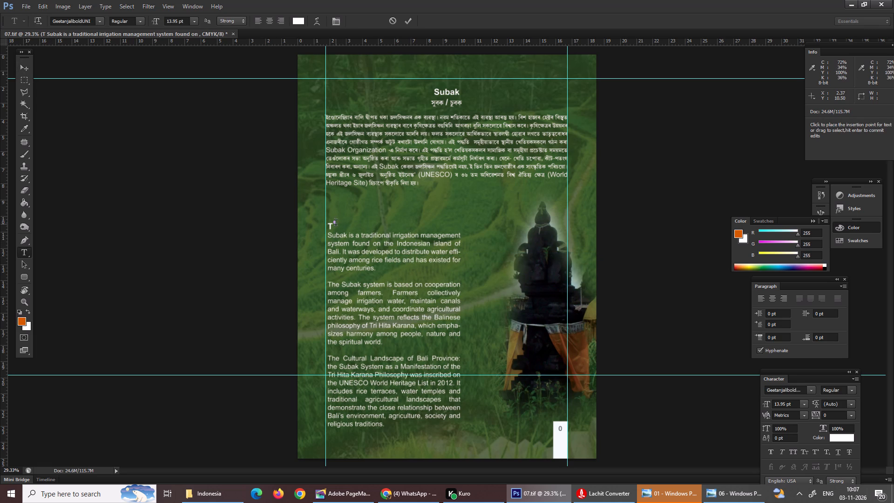
key(t)
click(337, 226)
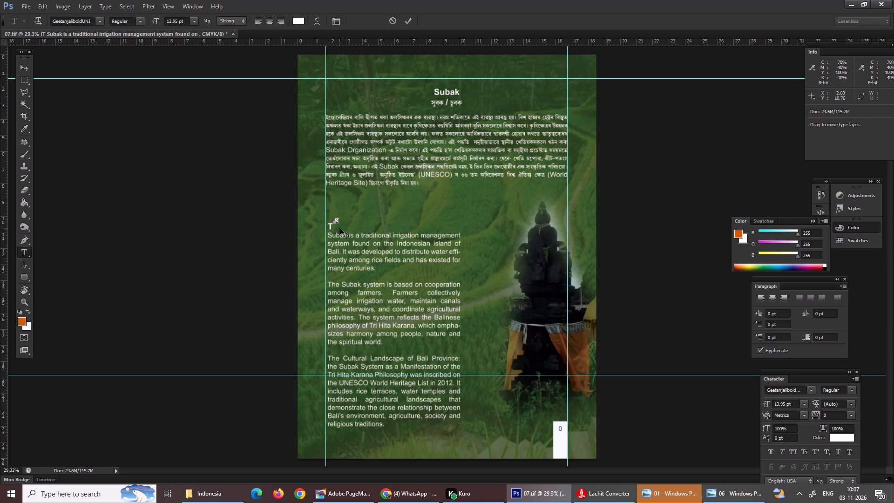
key(ctrl+z)
key(Return)
key(BackSpace)
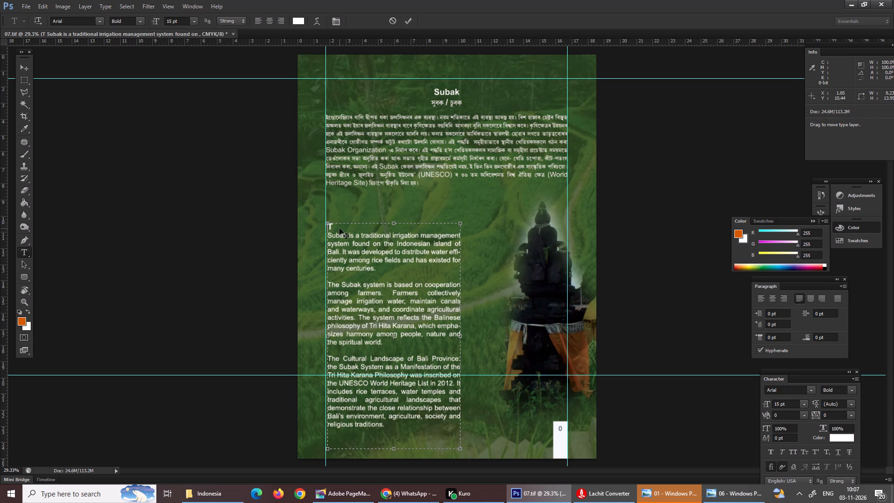
key(BackSpace)
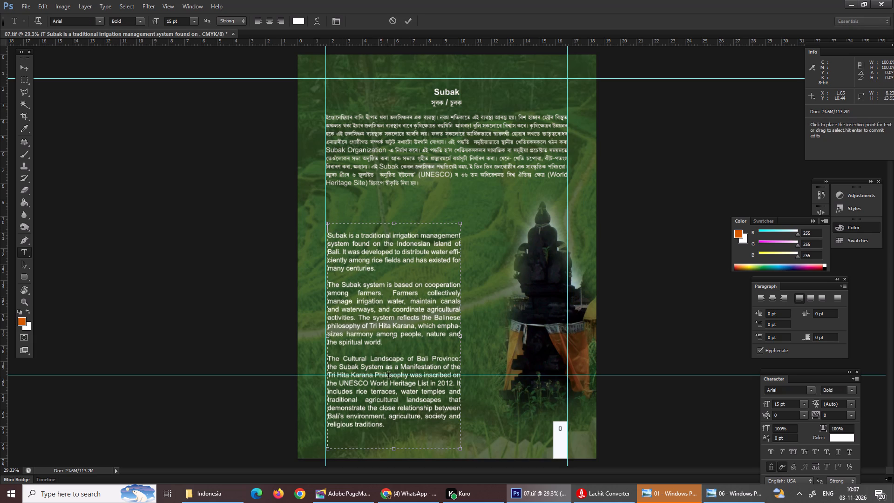
Set the font size of the entire English text block to 10 pt and commit it.
key(ctrl+a)
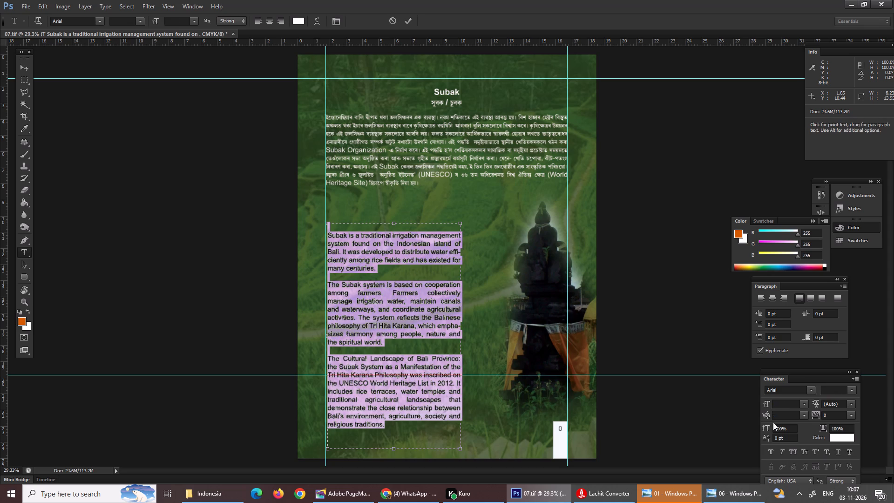
click(779, 404)
text(10)
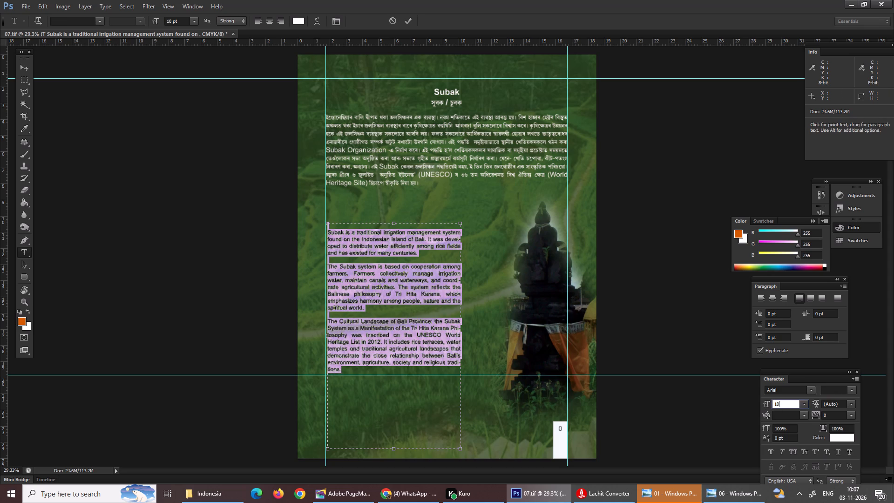
key(Return)
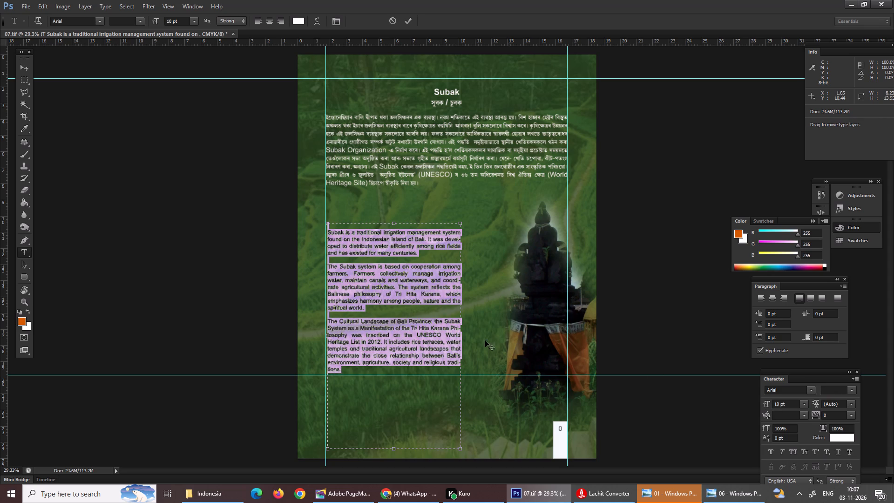
key(Return)
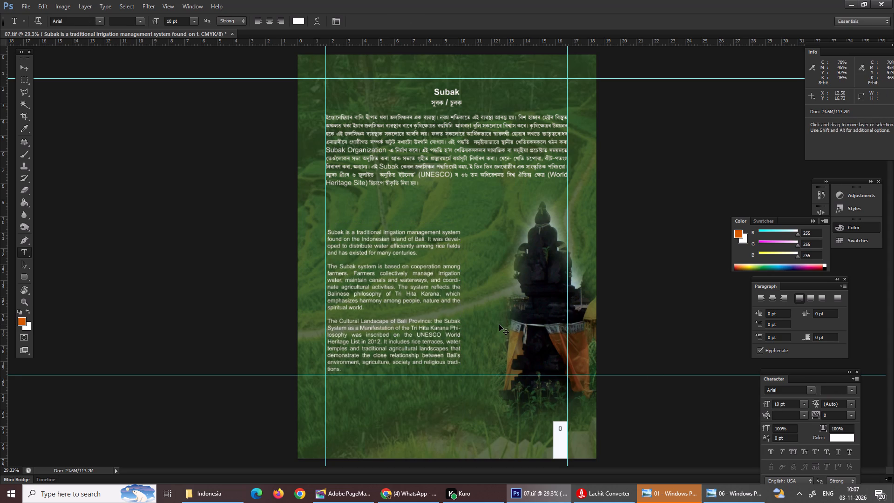
Enclose the Assamese heading line below "Subak" in parentheses, copying each parenthesis from around "UNESCO" in the Assamese paragraph.
key(ctrl+equal)
key(ctrl+equal)
key(ctrl+equal)
key(ctrl+equal)
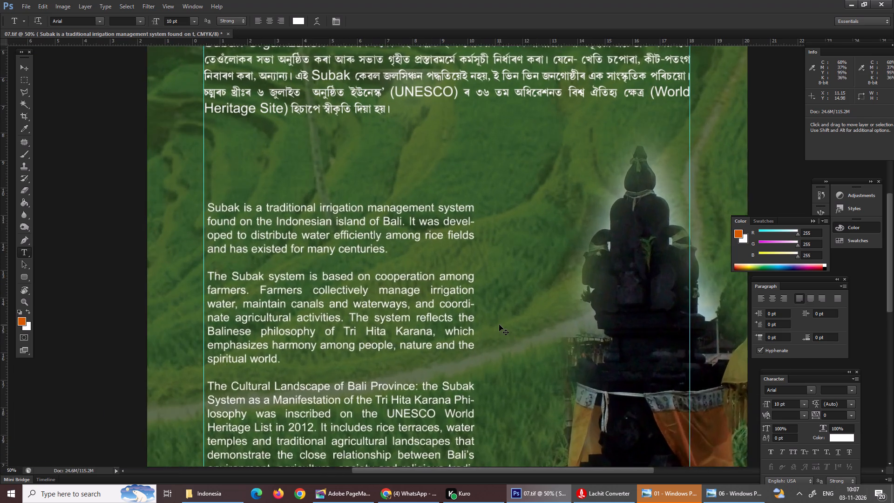
scroll(499, 325, up, 9)
scroll(499, 325, down, 1)
scroll(499, 325, up, 1)
scroll(499, 325, down, 1)
scroll(499, 325, up, 14)
scroll(499, 325, down, 1)
scroll(499, 325, up, 5)
scroll(499, 325, down, 1)
scroll(499, 325, up, 7)
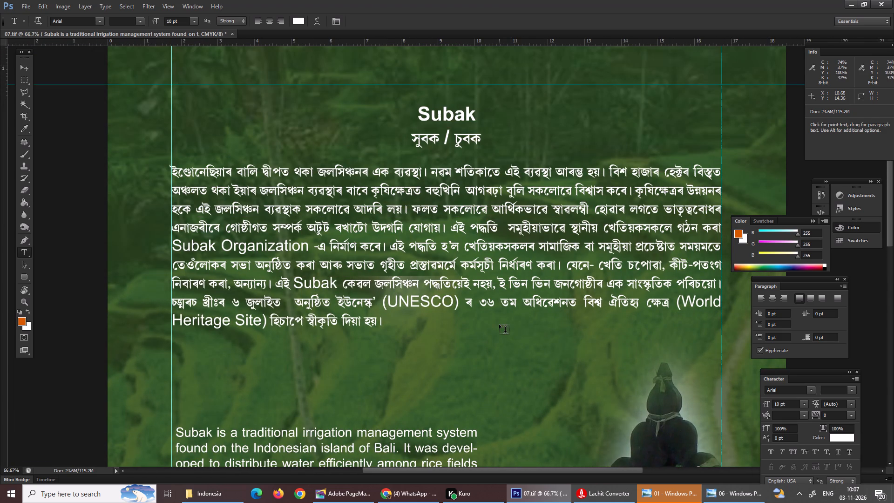
drag(387, 307, 383, 306)
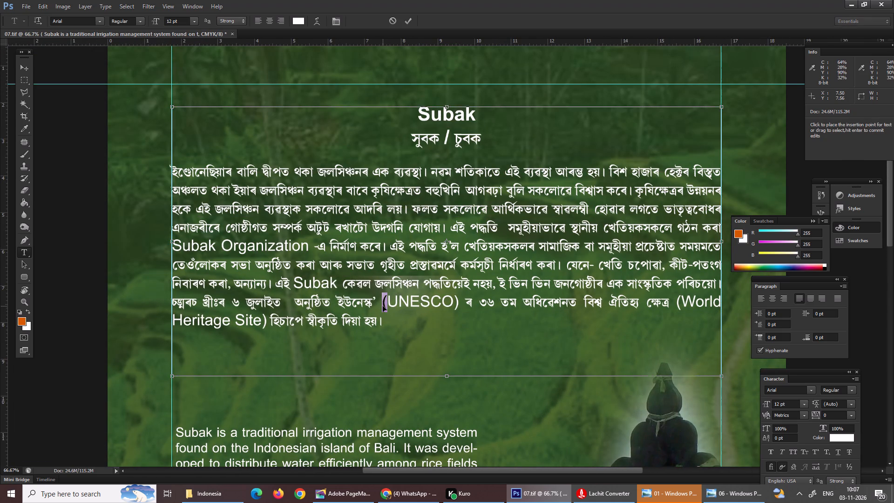
key(ctrl+c)
click(413, 135)
key(ctrl+v)
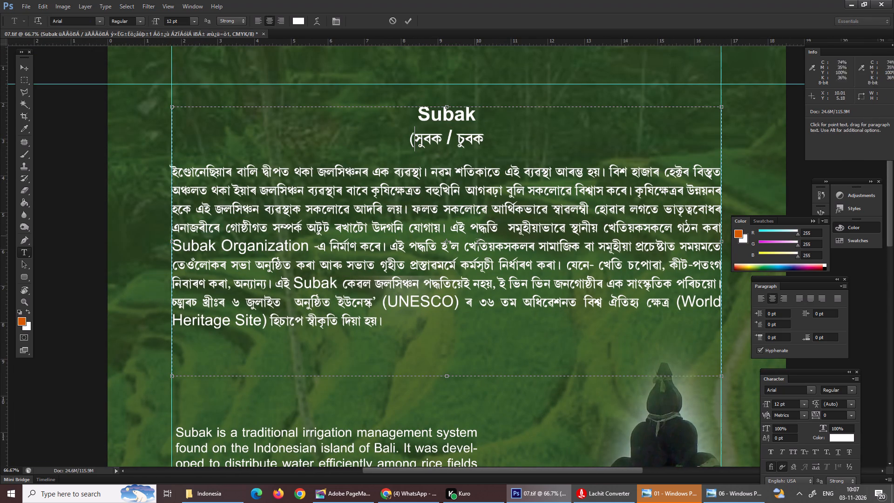
drag(461, 301, 451, 297)
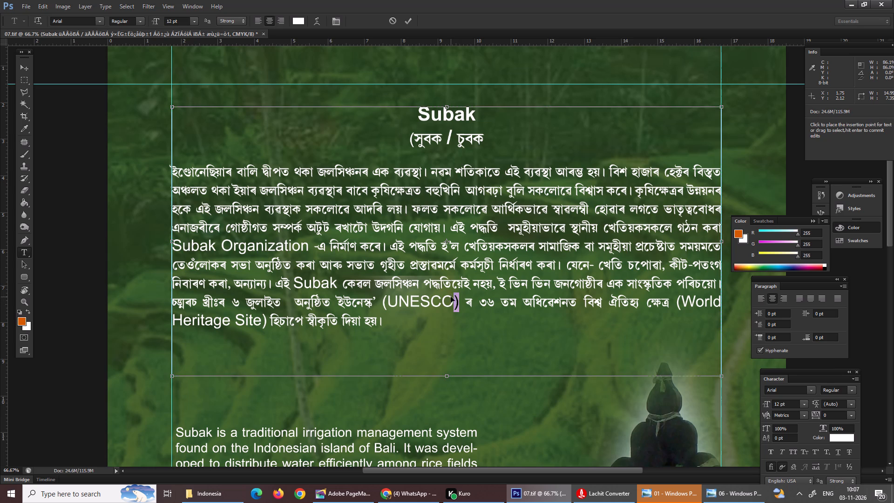
key(ctrl+c)
click(492, 137)
key(ctrl+v)
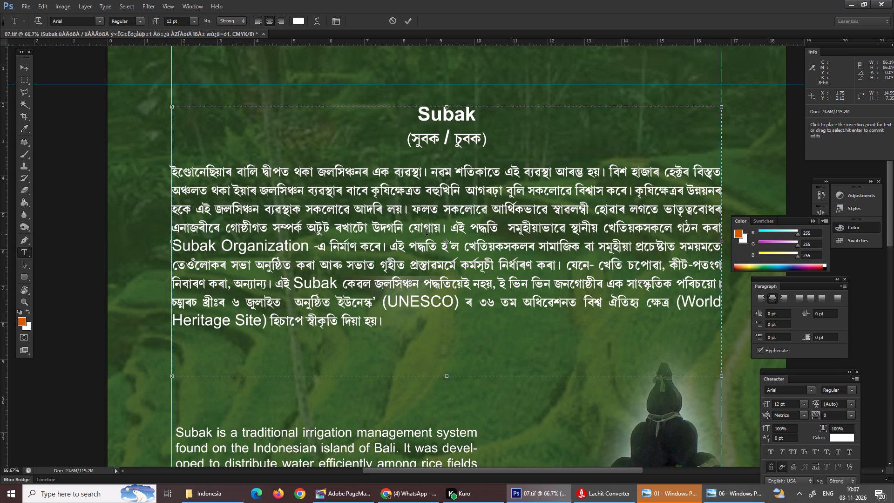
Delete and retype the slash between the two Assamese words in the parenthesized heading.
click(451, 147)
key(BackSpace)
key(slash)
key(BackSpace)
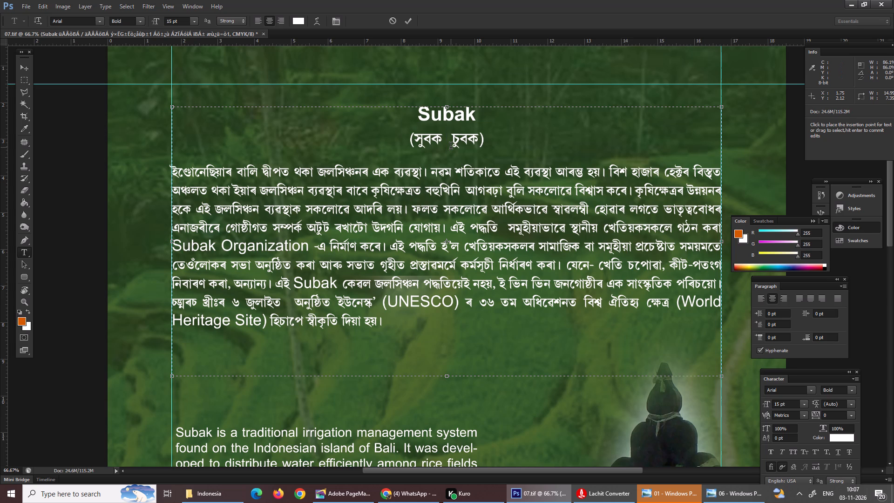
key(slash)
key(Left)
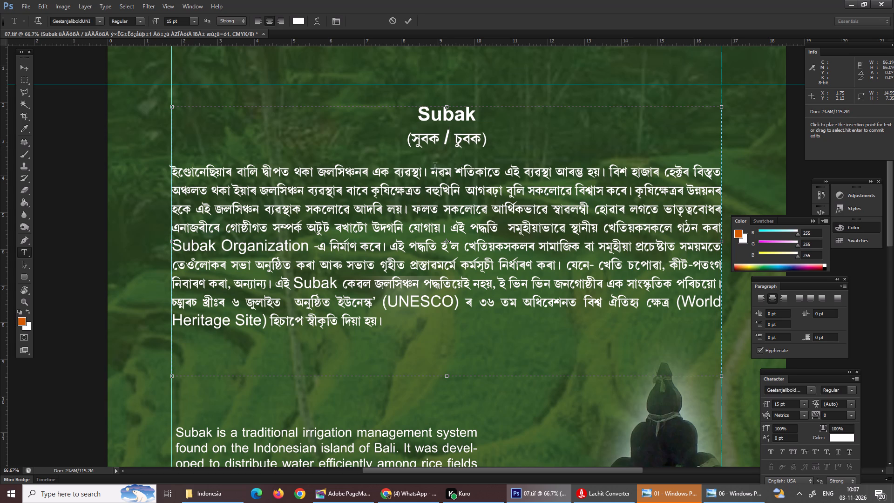
Change the font of the garbled year at the start of the Assamese paragraph's UNESCO line to Geetanjalipbold.
drag(198, 305, 151, 306)
click(808, 386)
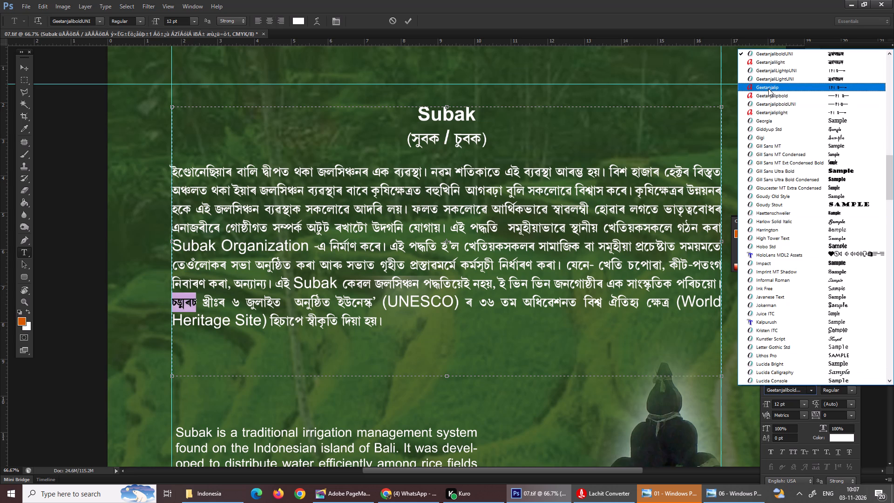
click(769, 94)
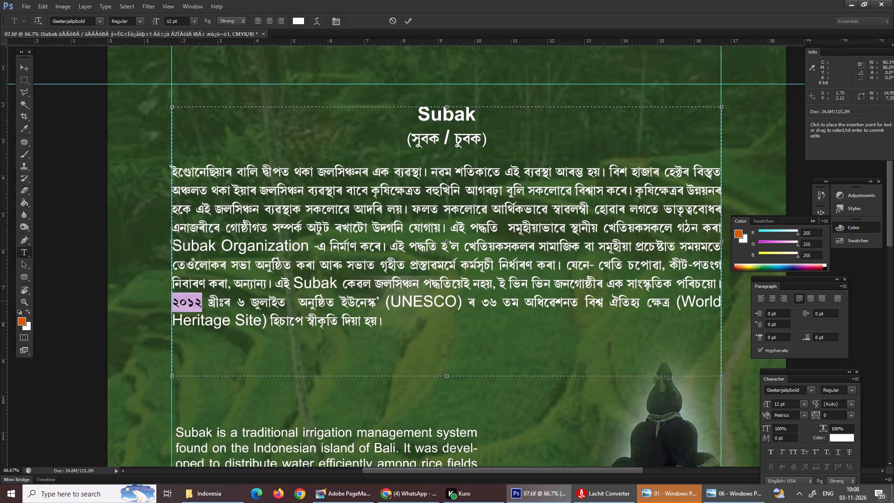
Set the font size of "(UNESCO)" in the Assamese paragraph to 10 pt.
click(396, 308)
click(393, 307)
click(389, 299)
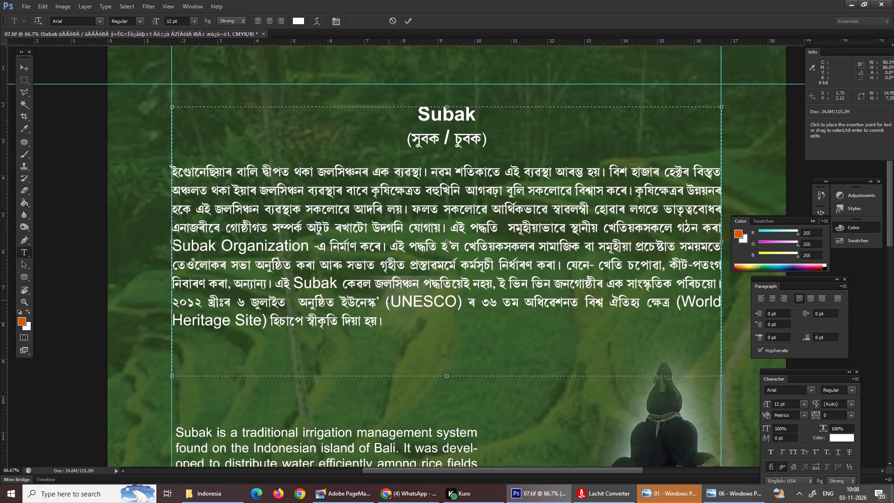
drag(386, 304, 461, 306)
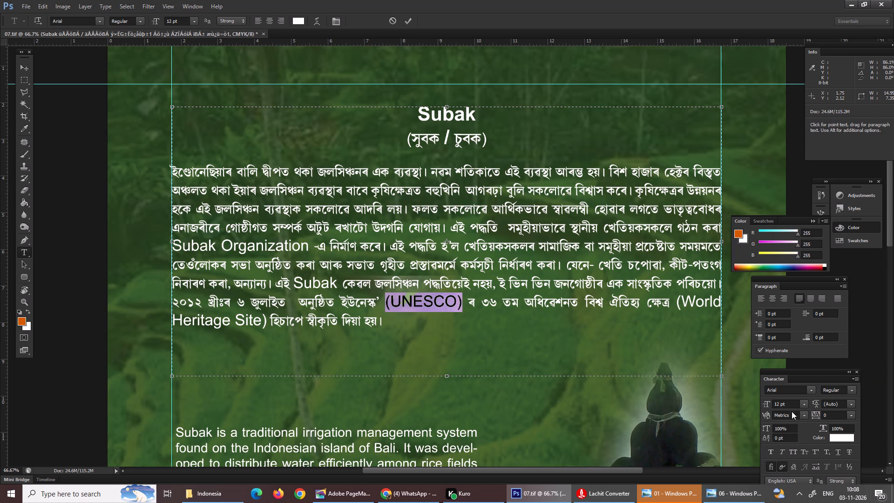
drag(793, 402, 750, 404)
key(1)
key(0)
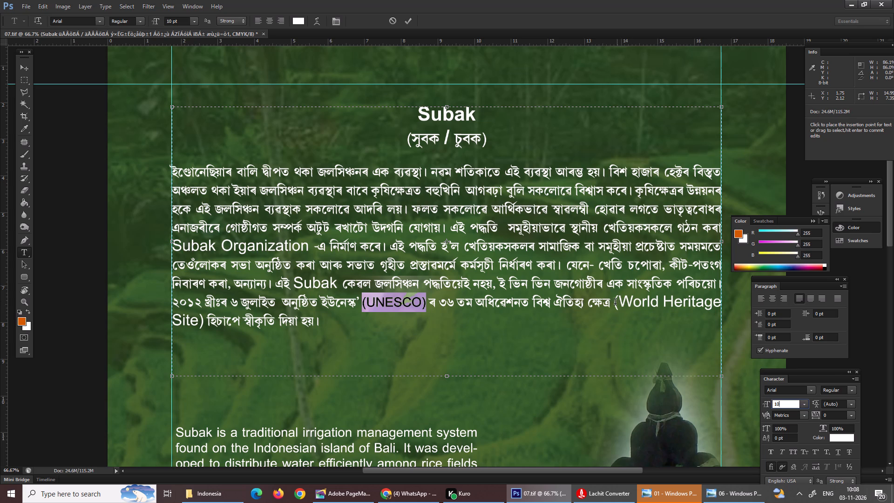
Set the font size of "(World Heritage Site)" at the end of the Assamese paragraph to 10 pt.
drag(615, 303, 196, 321)
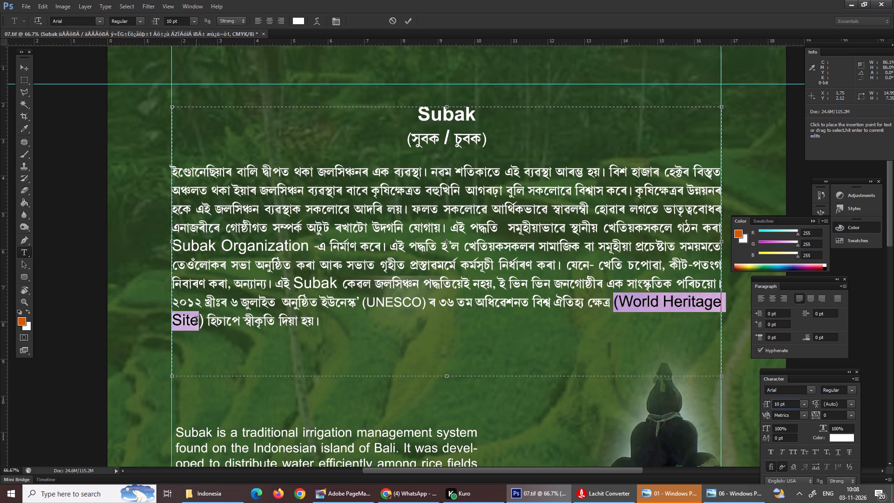
drag(196, 321, 202, 329)
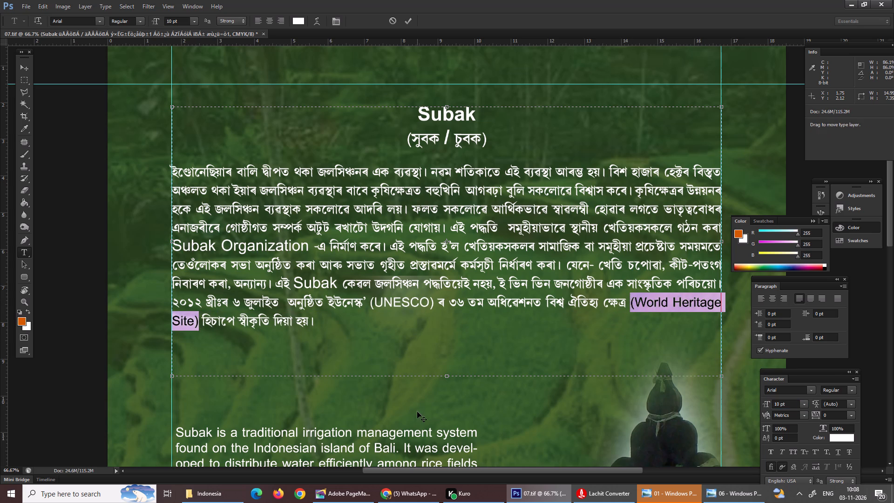
Raise the bottom edge of the Assamese text frame to just below its last line.
drag(448, 379, 450, 352)
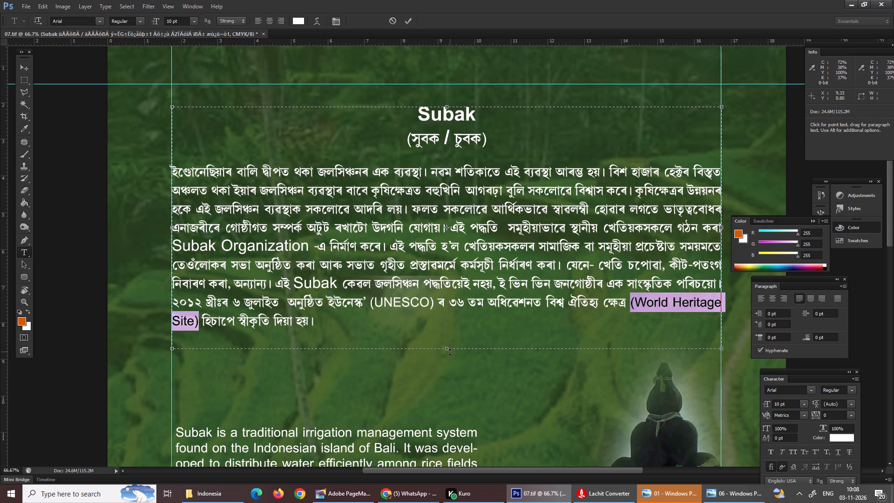
Commit the text edit and move the Assamese text block with its Subak heading slightly down the page.
key(Return)
key(ctrl+0)
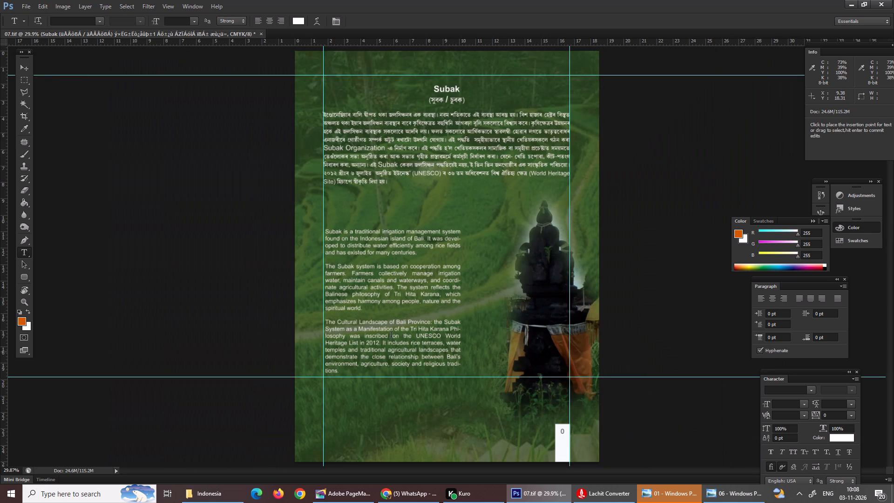
double_click(26, 68)
right_click(427, 124)
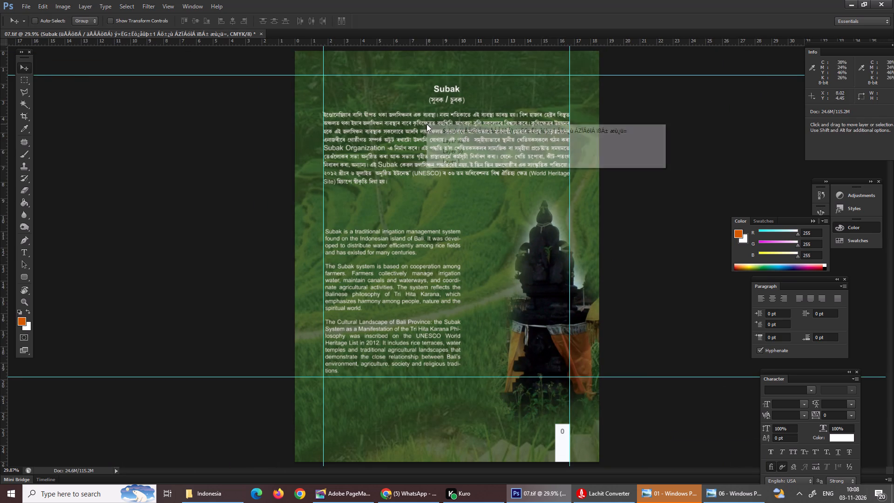
click(441, 133)
drag(441, 133, 440, 143)
Move the English Subak text block up about 0.5 cm and left to line up with the Assamese paragraph's left edge.
right_click(387, 250)
click(410, 260)
drag(406, 267, 406, 258)
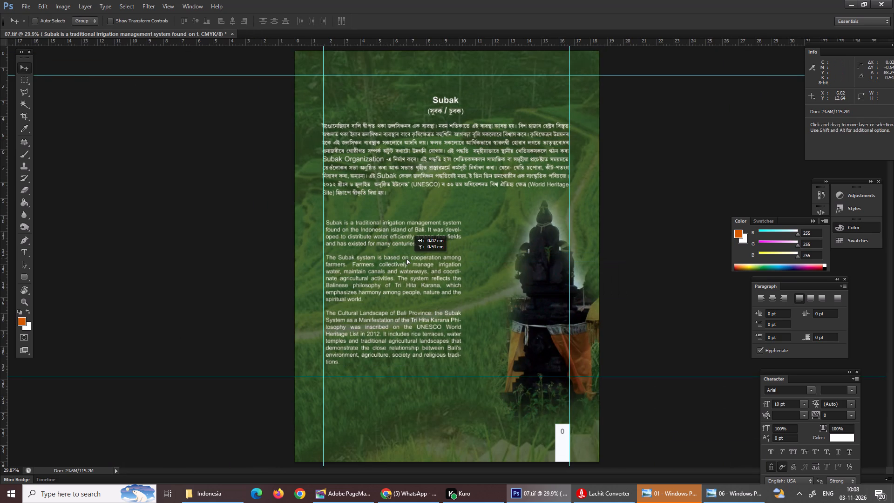
drag(406, 258, 404, 257)
key(Return)
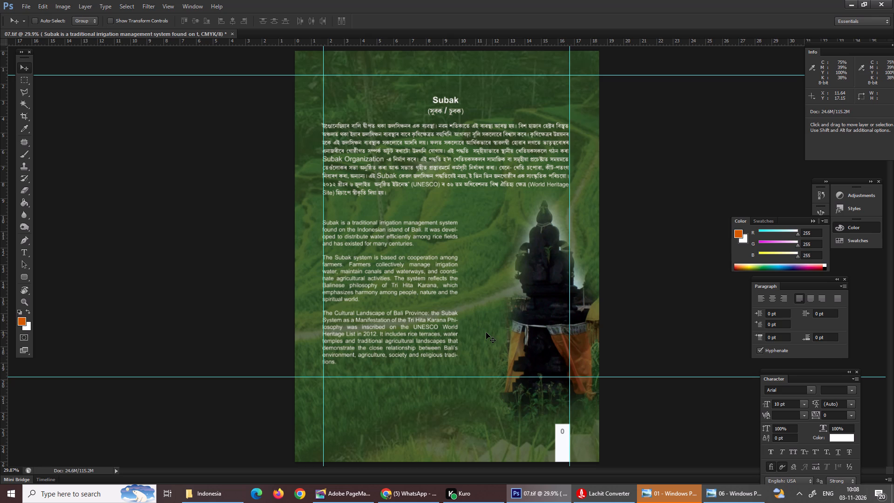
Save the 07.tif page.
key(ctrl+s)
key(ctrl+s)
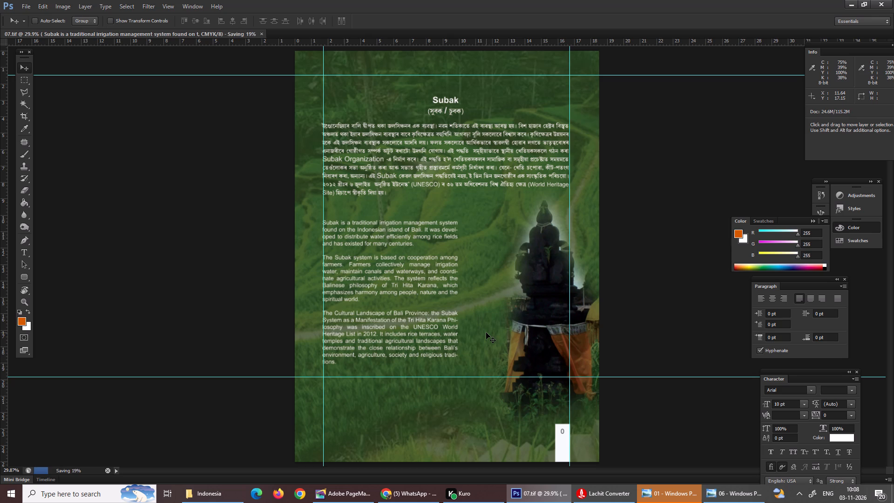
Select the whole page canvas and copy all visible layers merged.
key(ctrl+a)
ctrl+click(484, 264)
key(ctrl+shift+c)
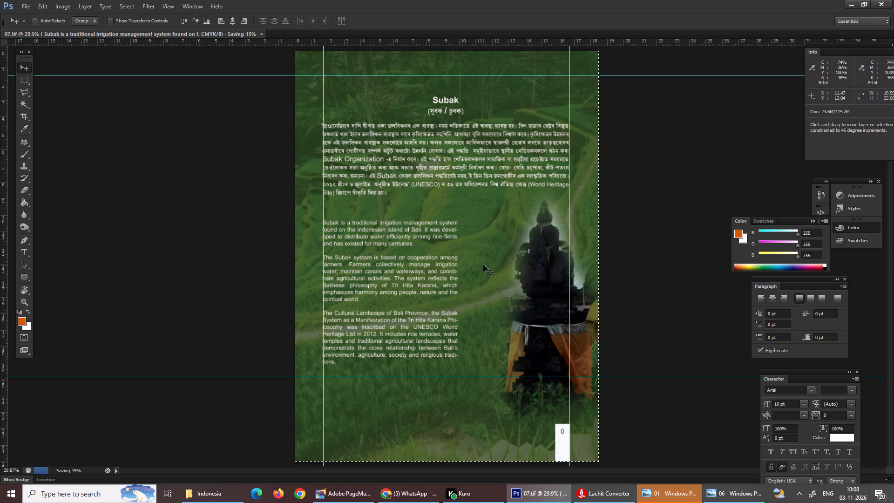
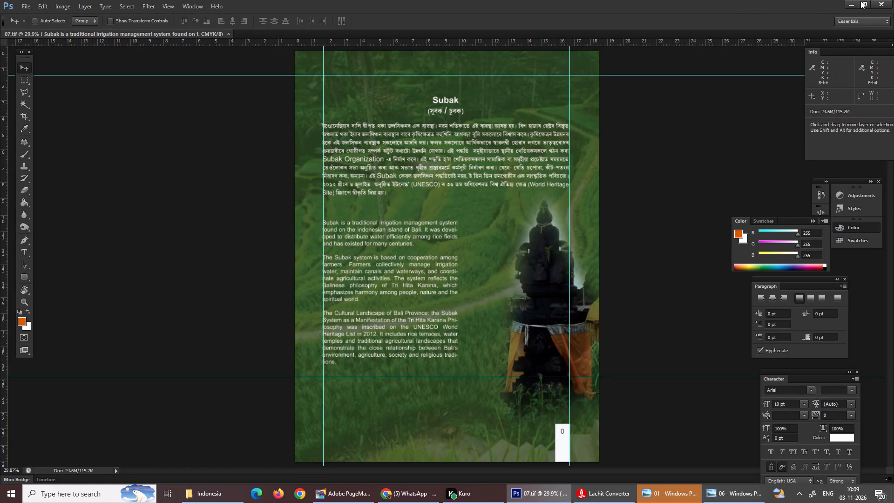
Minimize Photoshop to bring up the open PageMaker document containing the Assamese text.
click(851, 2)
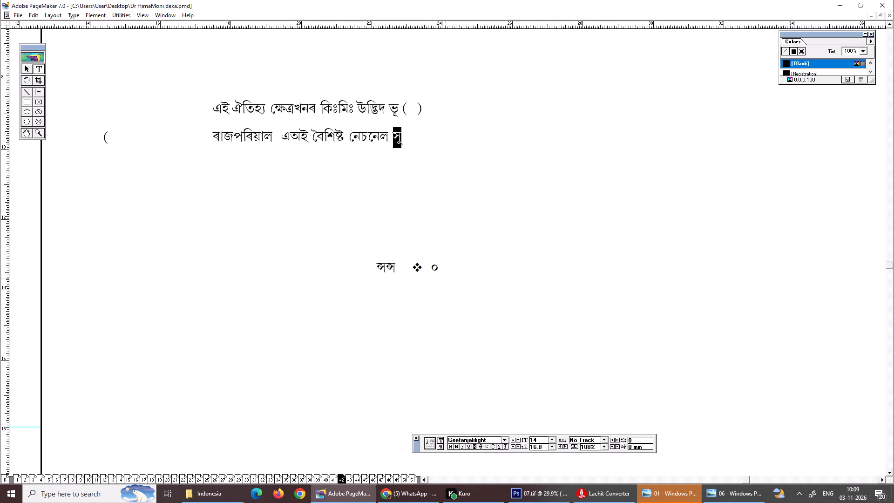
Open 08.tif from the Indonesia folder in Photoshop and dismiss the text engine notice.
click(213, 492)
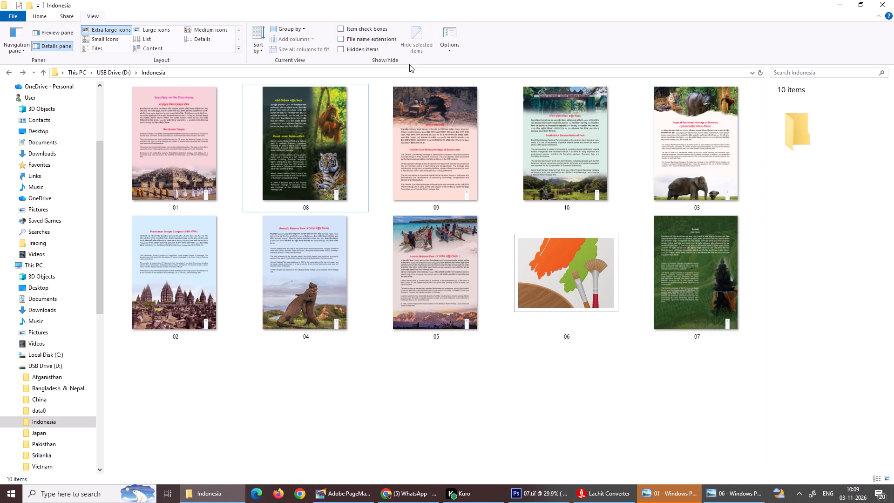
right_click(275, 120)
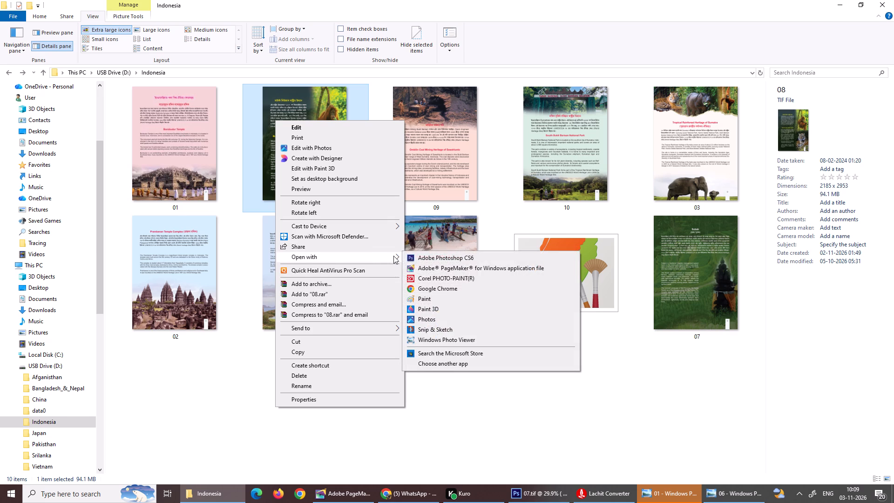
click(432, 258)
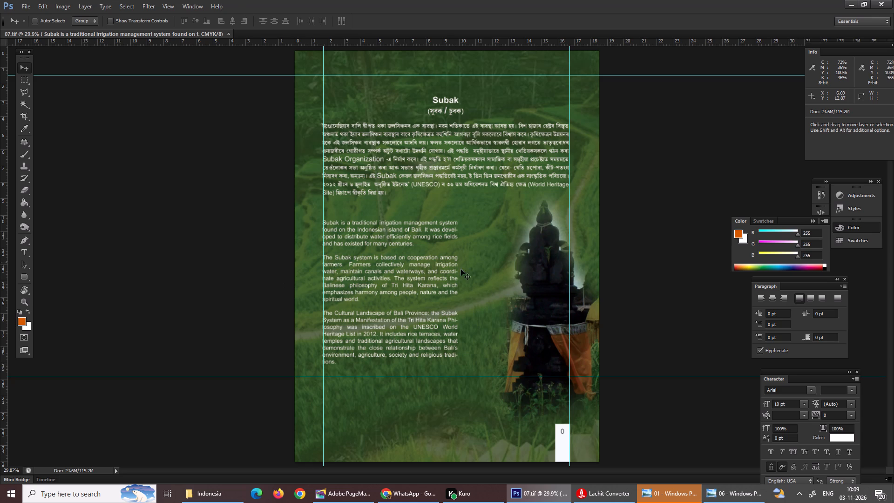
click(225, 498)
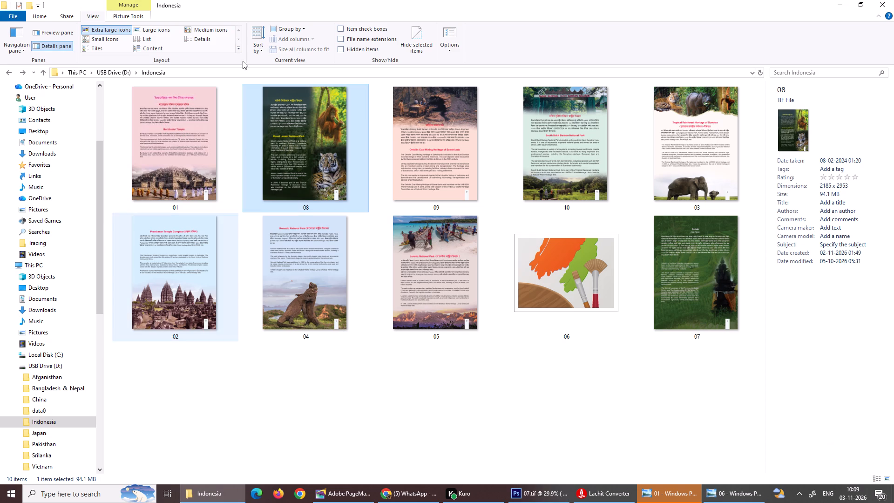
right_click(326, 121)
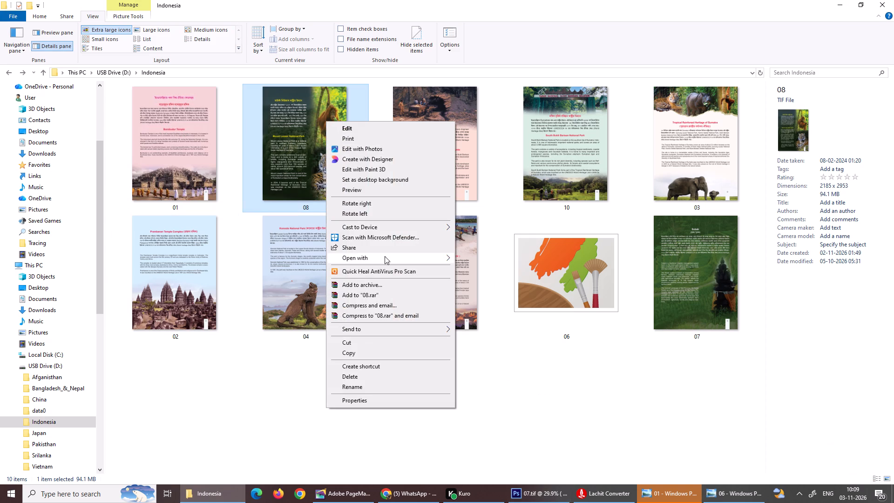
click(474, 255)
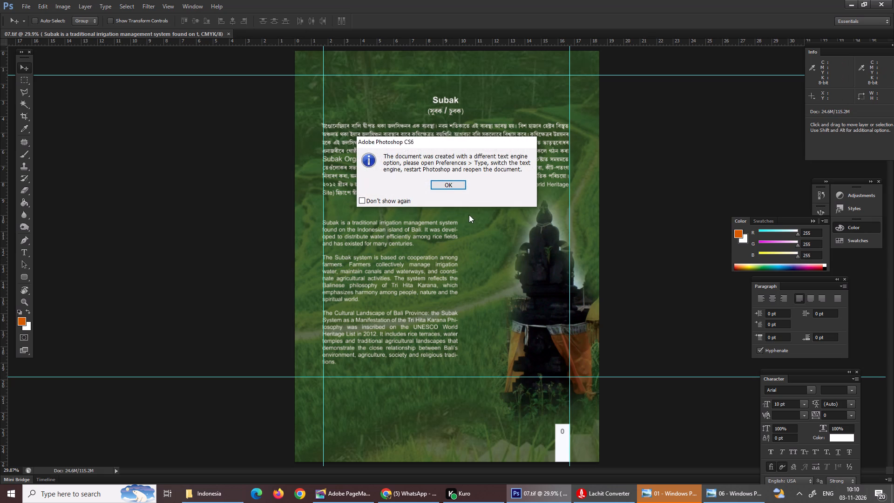
click(454, 183)
key(Return)
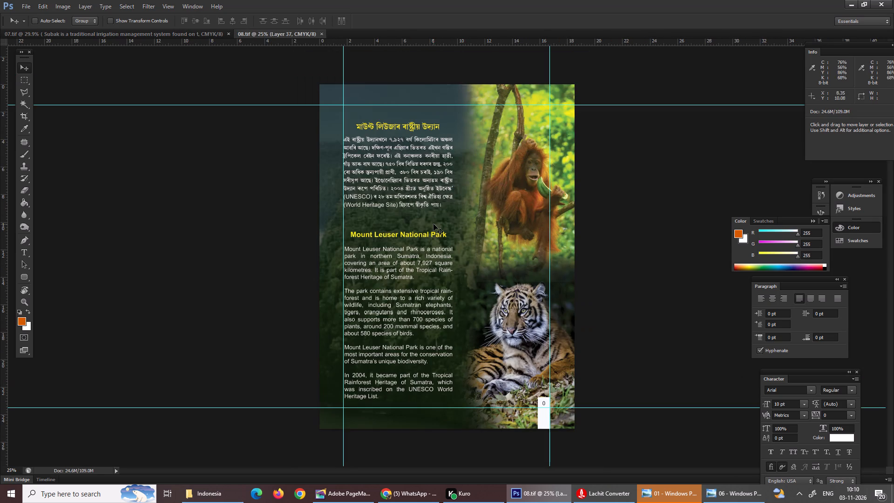
Examine the headings and the Assamese and English texts of the Mount Leuser National Park page up close.
key(ctrl+equal)
key(ctrl+equal)
key(ctrl+equal)
key(ctrl+equal)
key(ctrl+equal)
key(ctrl+equal)
key(ctrl+equal)
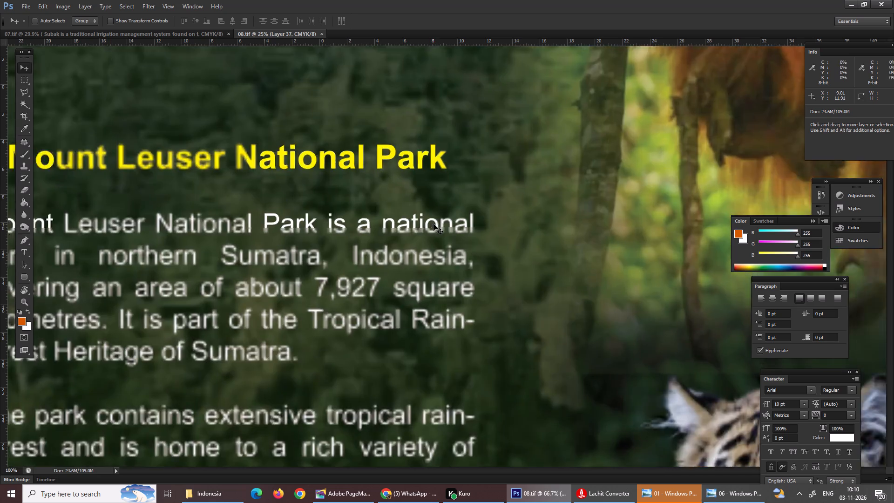
scroll(433, 224, up, 1)
scroll(433, 224, down, 1)
scroll(433, 224, up, 5)
key(ctrl+minus)
key(ctrl+minus)
key(ctrl+minus)
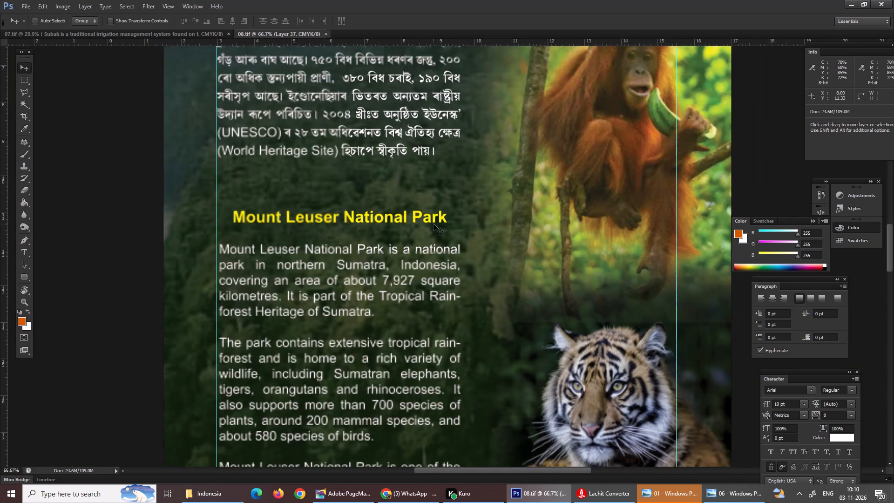
key(ctrl+equal)
key(ctrl+equal)
key(ctrl+minus)
key(ctrl+minus)
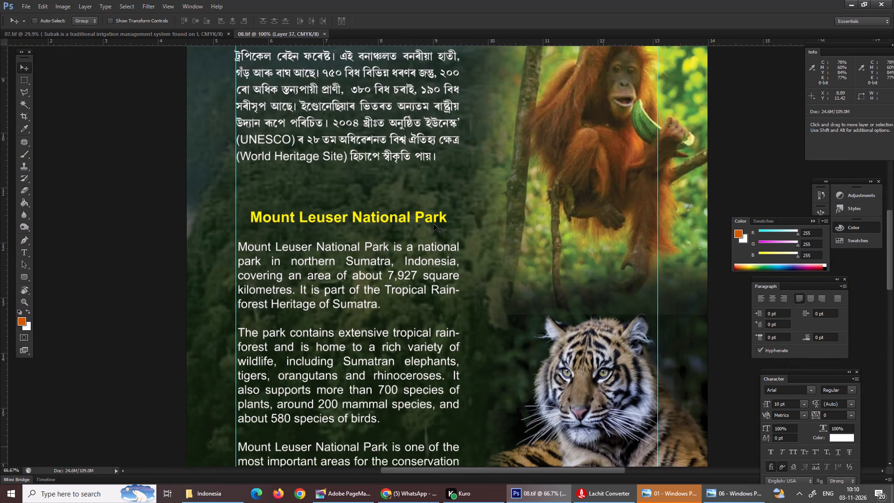
key(ctrl+minus)
key(ctrl+equal)
scroll(433, 224, up, 1)
scroll(433, 224, down, 1)
scroll(433, 224, up, 1)
scroll(433, 224, down, 2)
scroll(433, 224, up, 2)
scroll(433, 224, down, 1)
scroll(433, 224, up, 20)
scroll(433, 224, up, 1)
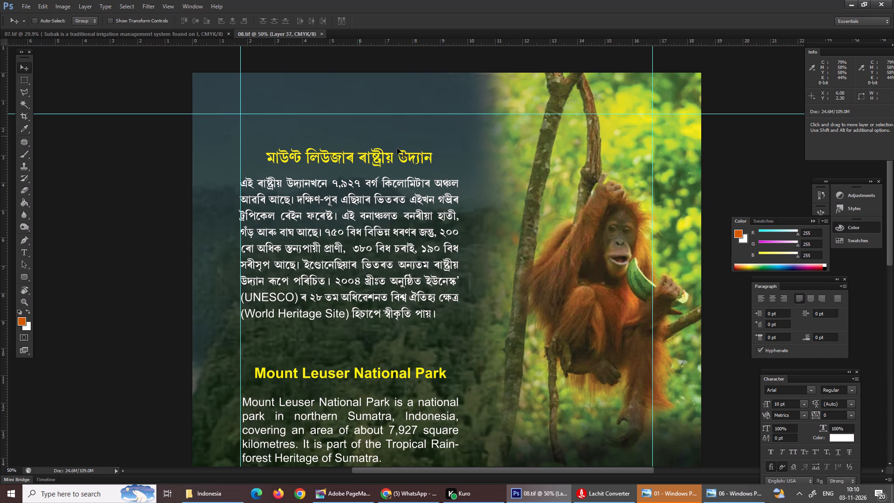
Move the Assamese text layer, including its yellow heading, slightly down and about 0.03 cm to the right.
click(29, 71)
right_click(252, 189)
click(272, 198)
drag(274, 200, 275, 204)
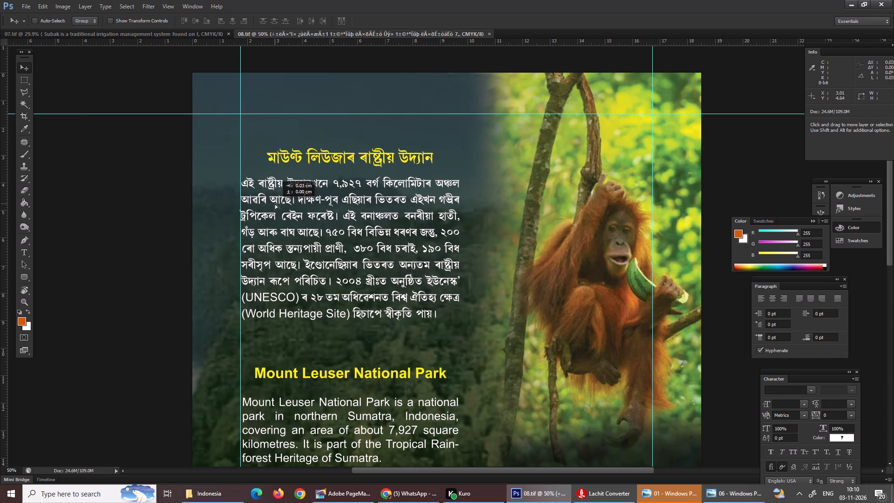
drag(275, 204, 275, 207)
Shift the English Mount Leuser National Park text layer about 0.03 cm to the right.
right_click(308, 441)
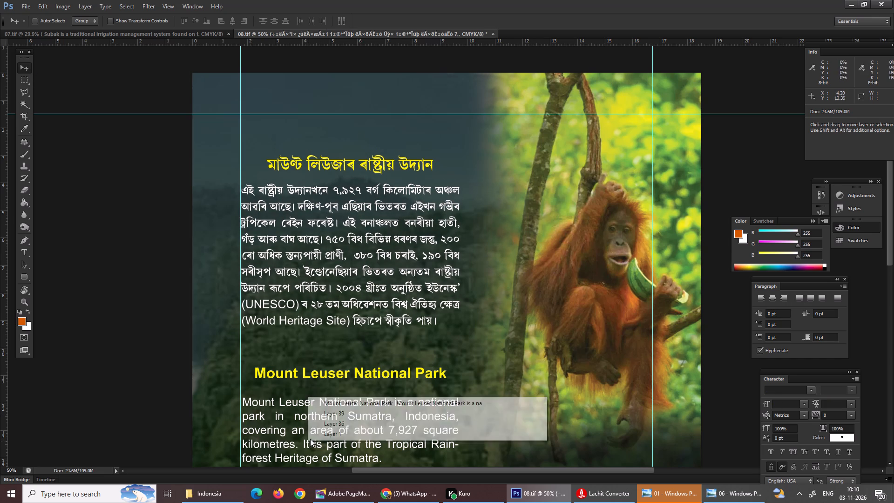
double_click(344, 401)
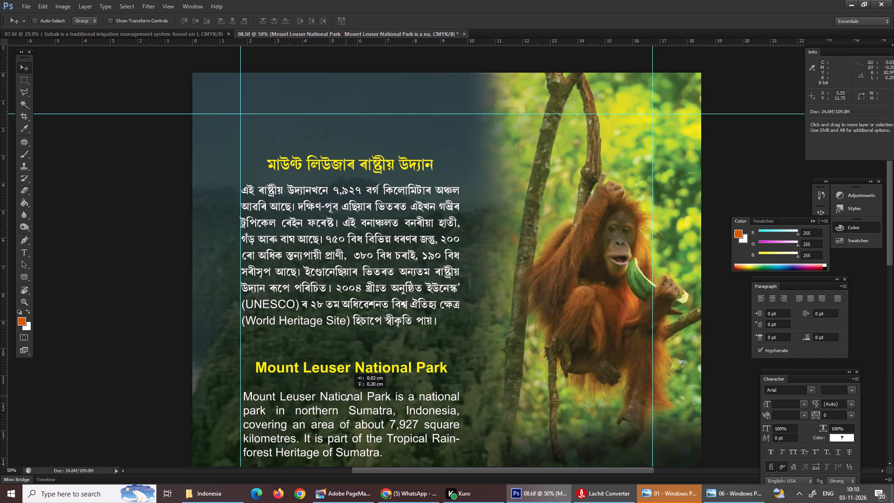
Cut the heading "Mount Leuser National Park" from the English text and paste it on its own line above the Assamese heading.
key(t)
click(275, 377)
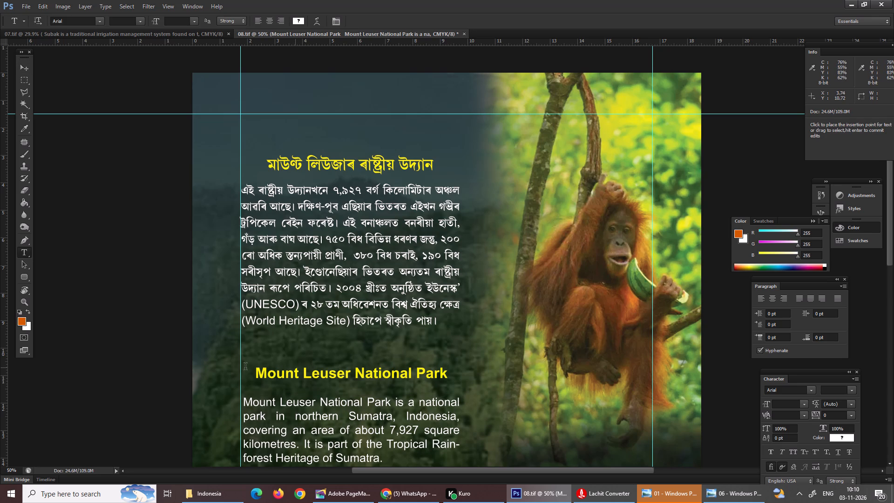
drag(253, 369, 454, 369)
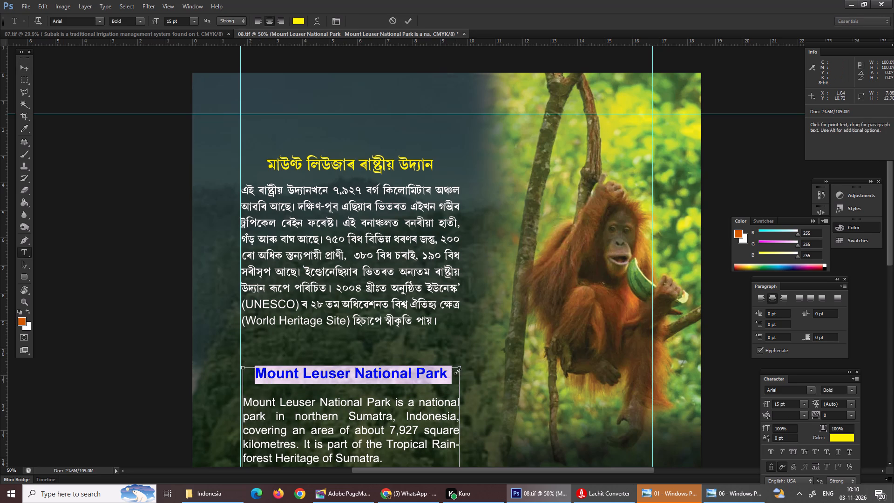
key(ctrl+x)
key(Return)
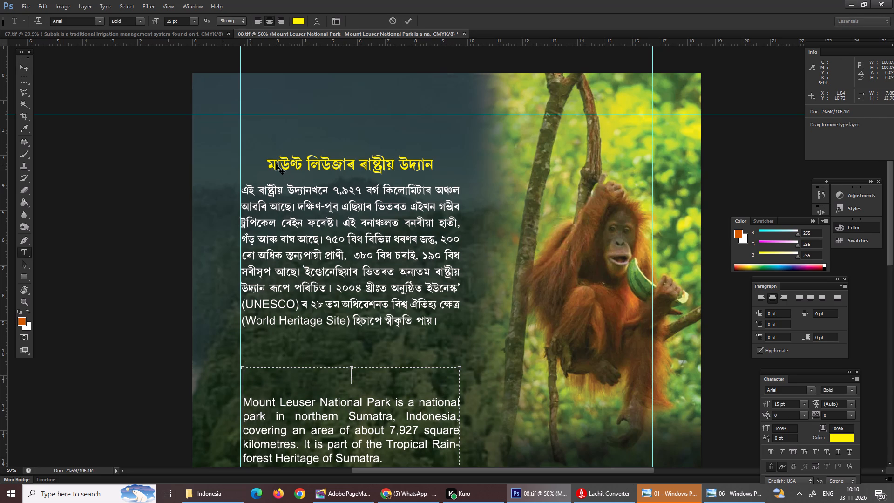
key(Return)
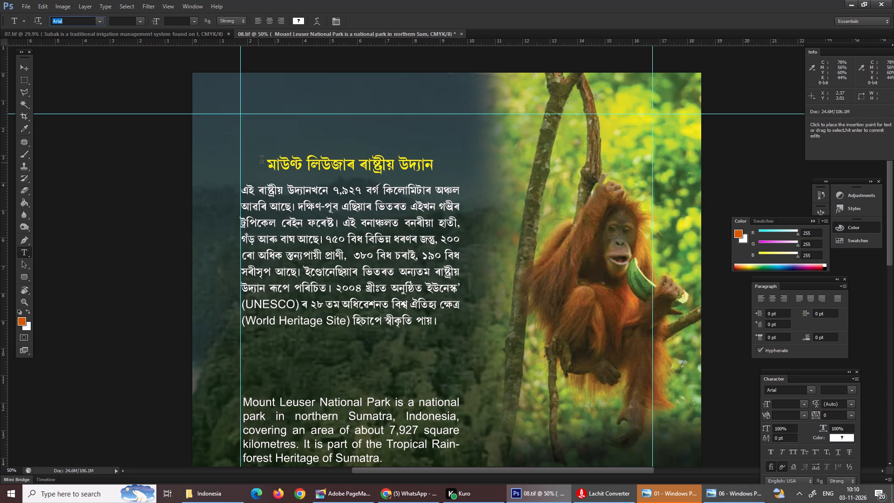
click(270, 167)
key(ctrl+v)
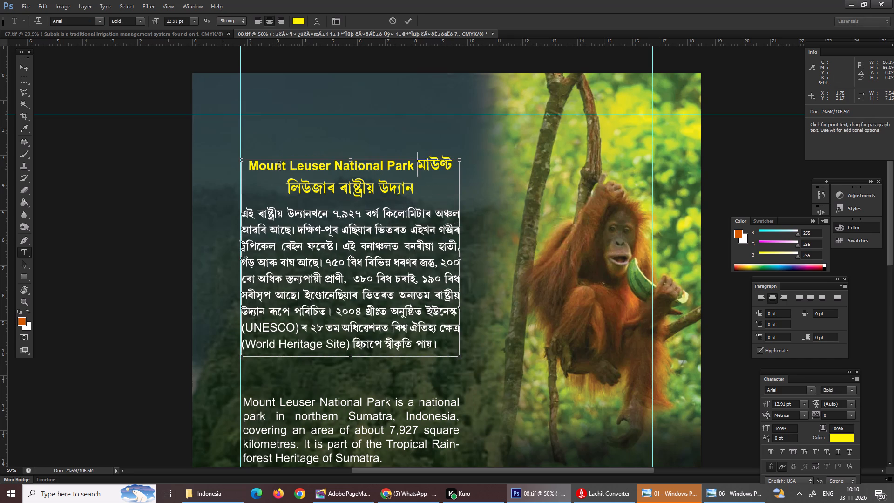
key(Return)
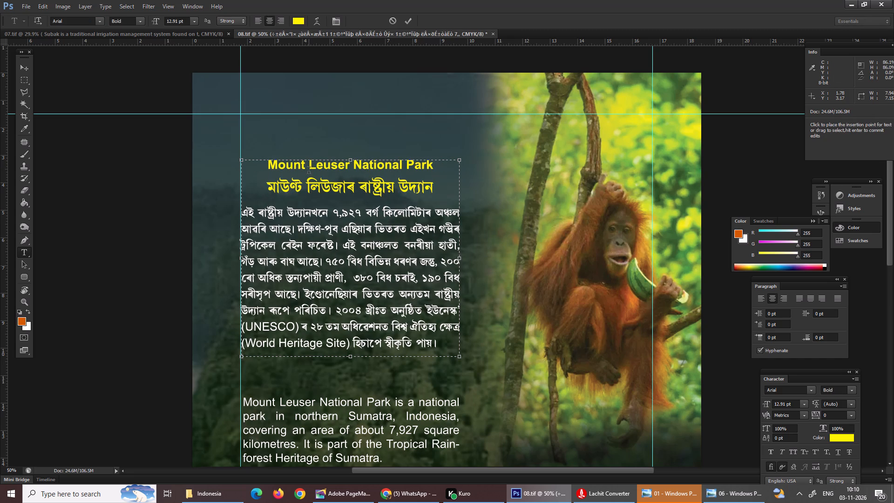
Set the font size of the heading "Mount Leuser National Park" above the Assamese heading to 15 pt.
drag(271, 165, 426, 169)
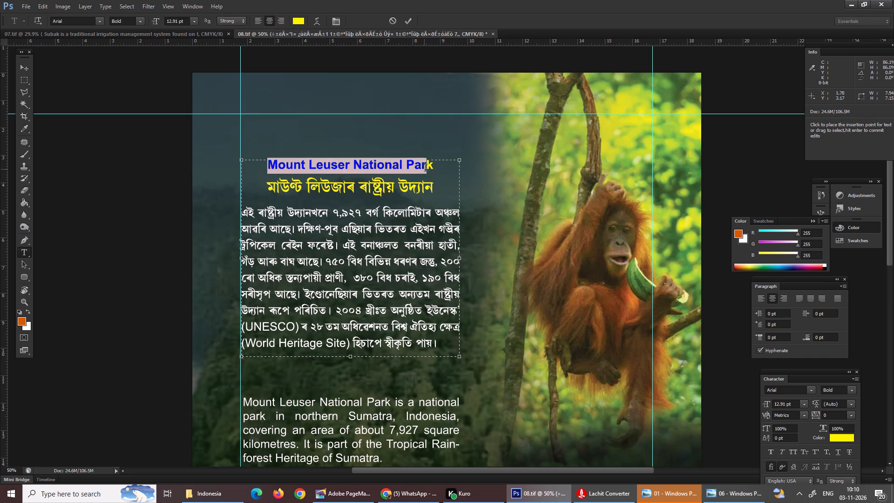
drag(426, 169, 438, 169)
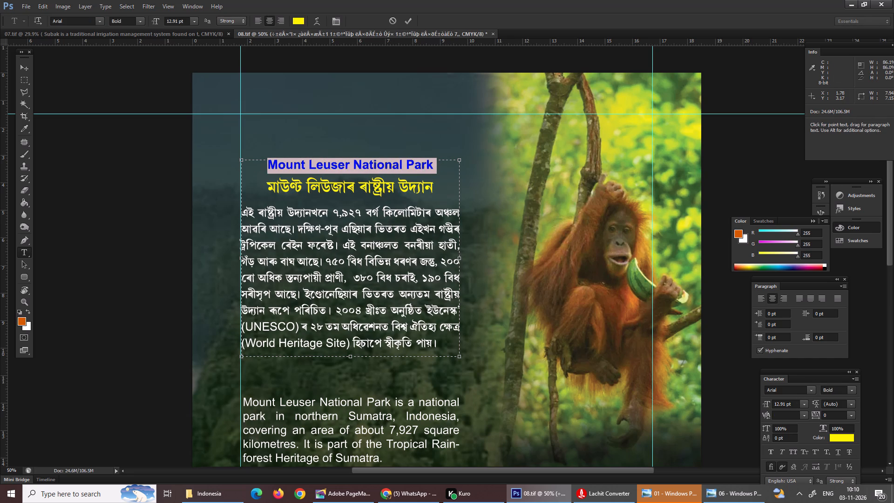
drag(796, 404, 765, 404)
key(1)
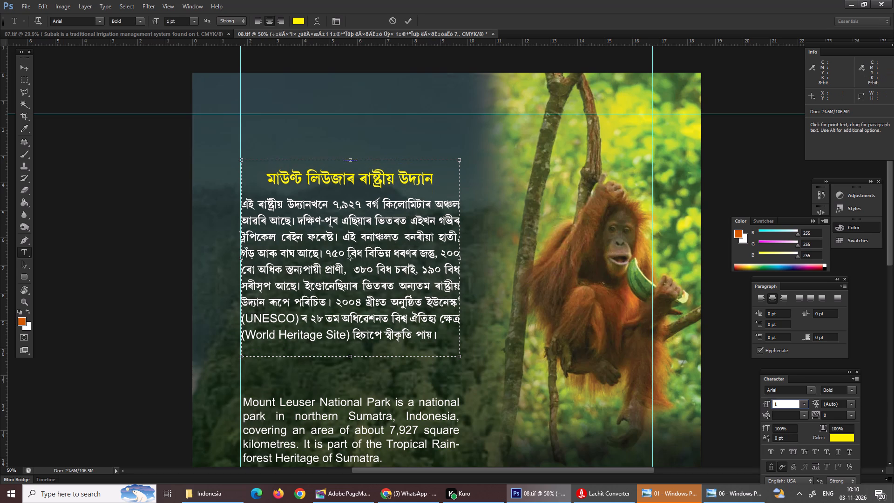
key(5)
key(Return)
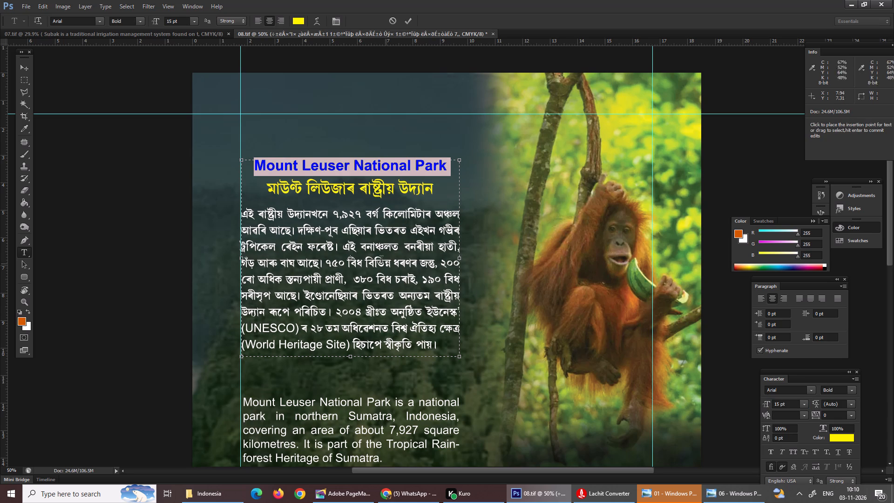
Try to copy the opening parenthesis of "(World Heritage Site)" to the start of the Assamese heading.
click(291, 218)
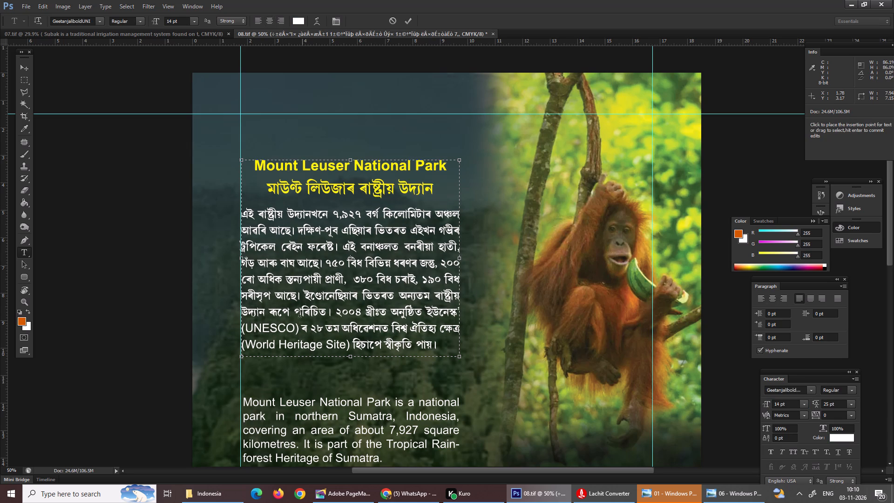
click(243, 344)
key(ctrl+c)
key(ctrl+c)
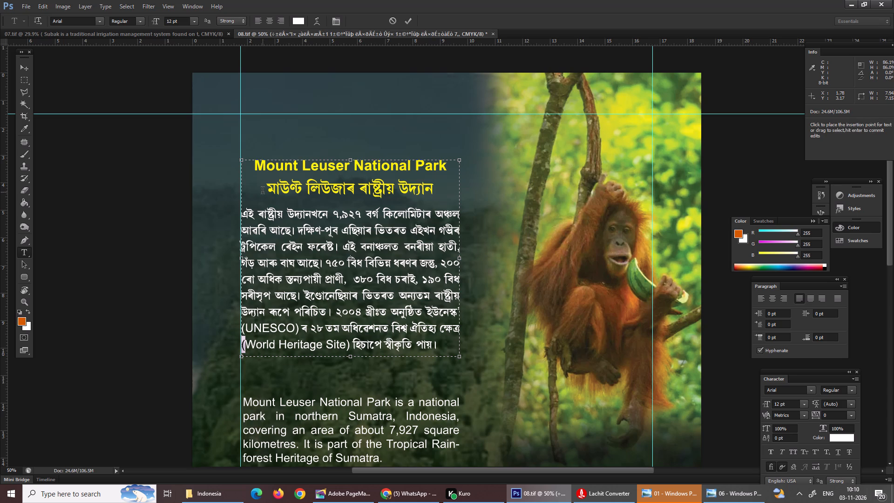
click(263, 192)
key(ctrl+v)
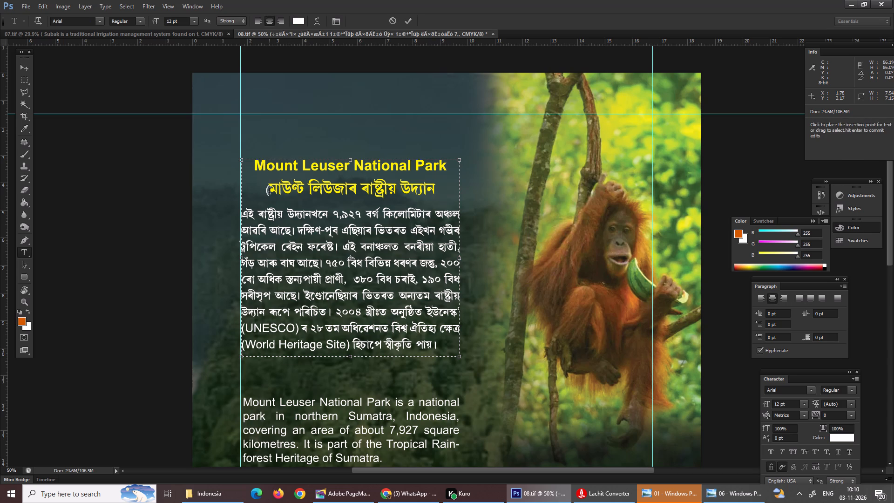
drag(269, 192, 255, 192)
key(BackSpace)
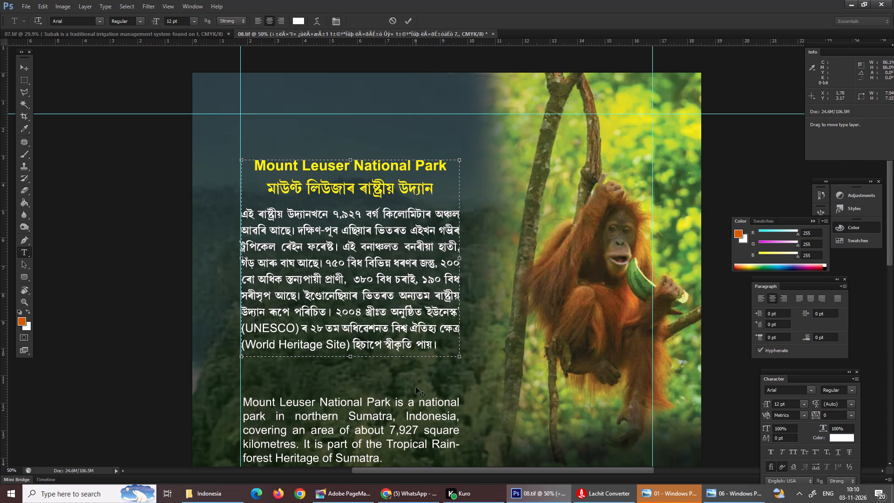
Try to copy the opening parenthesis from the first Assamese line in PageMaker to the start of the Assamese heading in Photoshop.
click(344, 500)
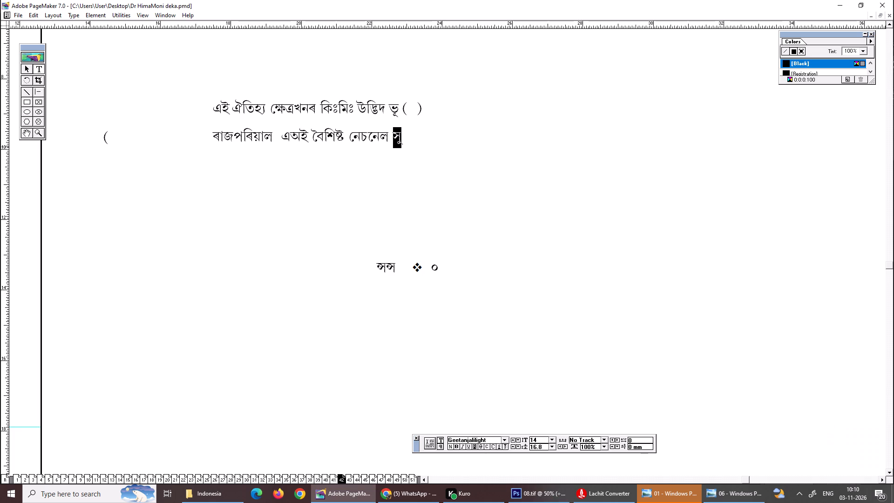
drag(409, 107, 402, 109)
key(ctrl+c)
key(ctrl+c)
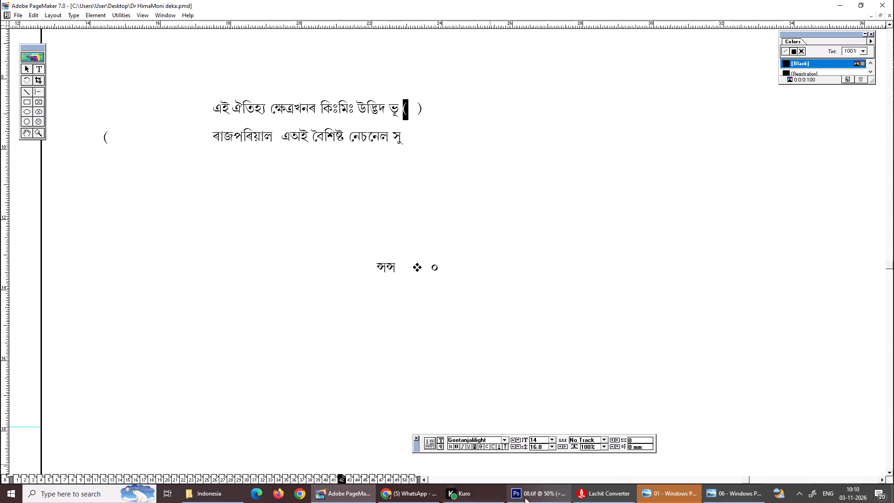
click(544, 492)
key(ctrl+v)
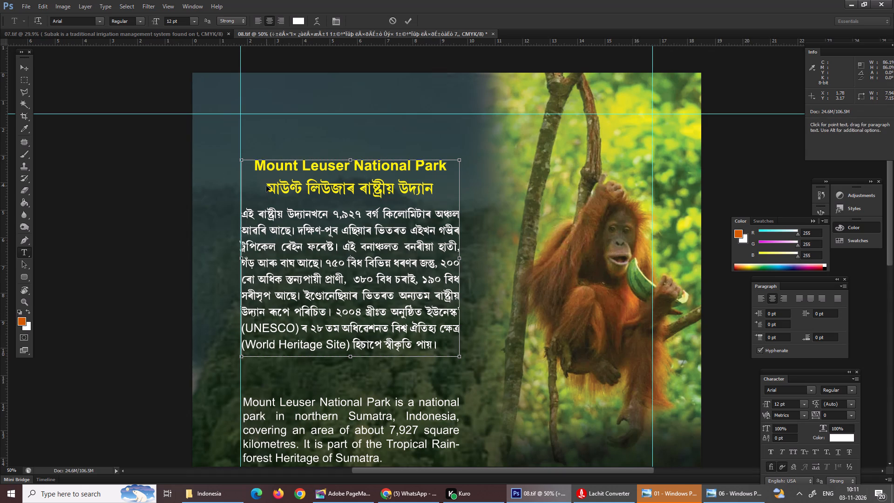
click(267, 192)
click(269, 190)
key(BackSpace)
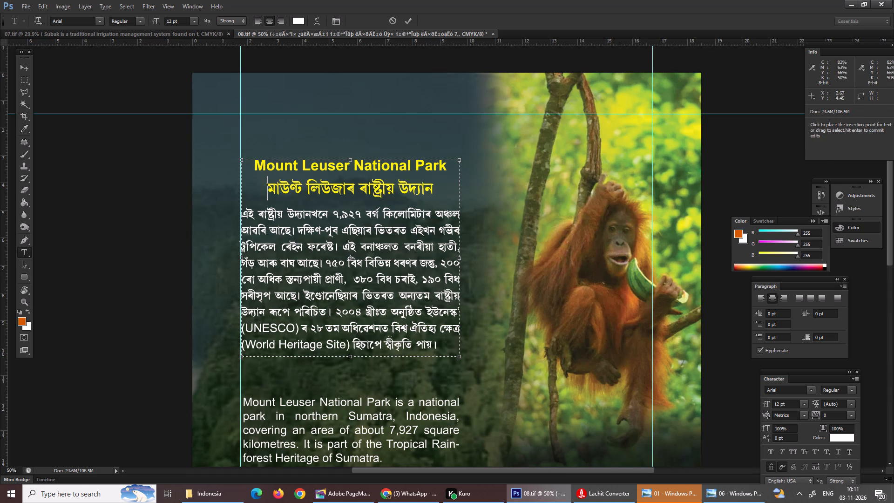
Copy the opening parenthesis from the first Assamese line in PageMaker to the start of the Assamese heading in Photoshop, without a space after it.
click(348, 489)
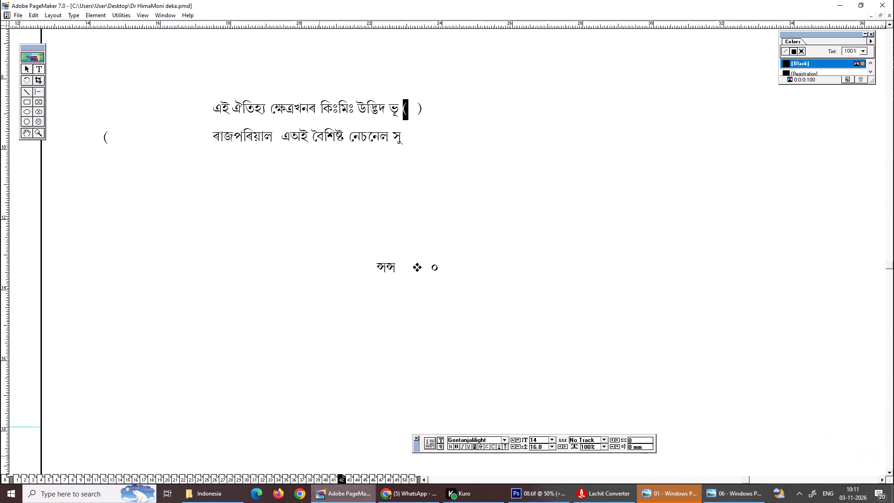
click(401, 127)
drag(399, 105, 420, 105)
click(394, 99)
drag(405, 108, 411, 109)
key(ctrl+c)
key(ctrl+c)
key(ctrl+c)
click(542, 499)
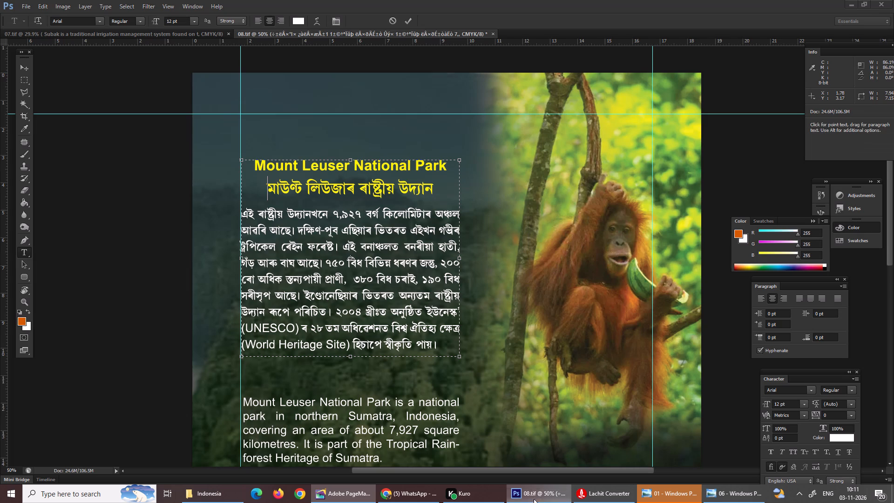
click(278, 189)
click(270, 189)
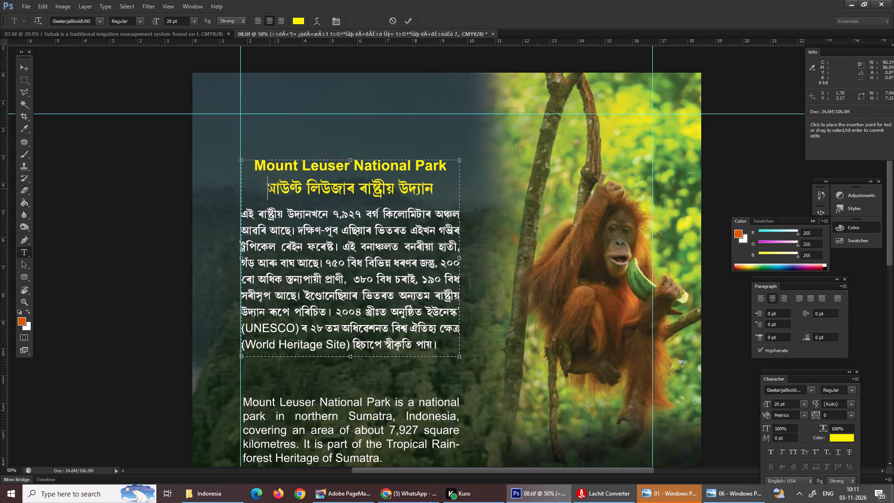
key(ctrl+v)
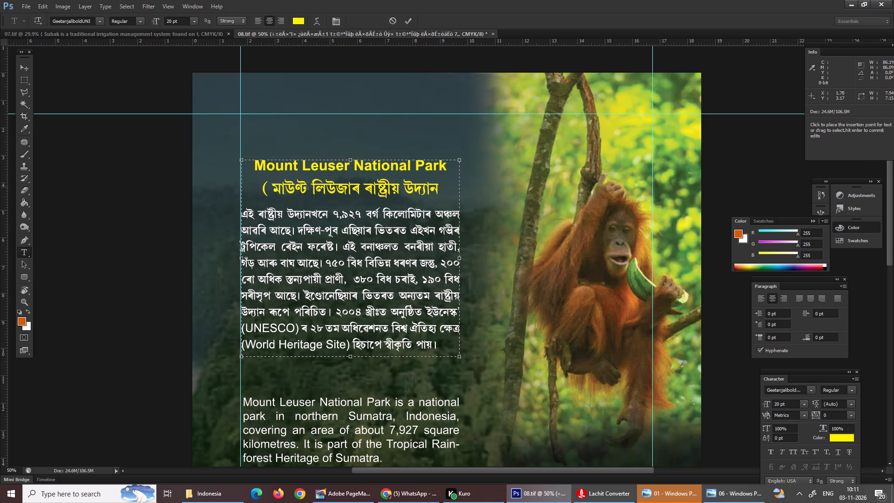
click(270, 188)
click(277, 187)
key(BackSpace)
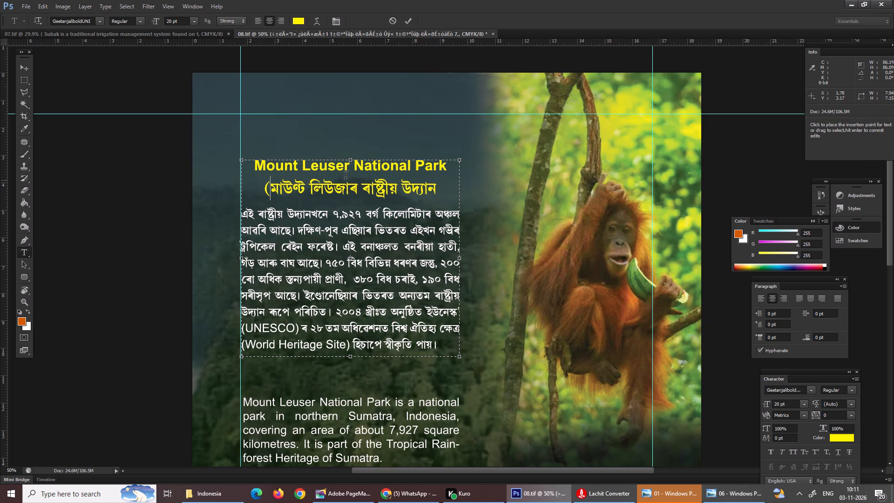
Copy the closing parenthesis from the first Assamese line in PageMaker to the end of the Assamese heading in Photoshop.
click(336, 500)
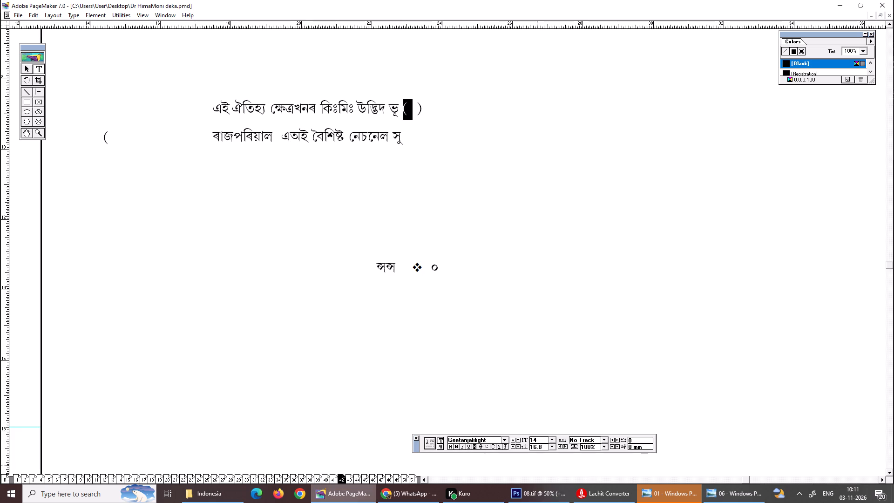
drag(415, 109, 432, 112)
key(ctrl+c)
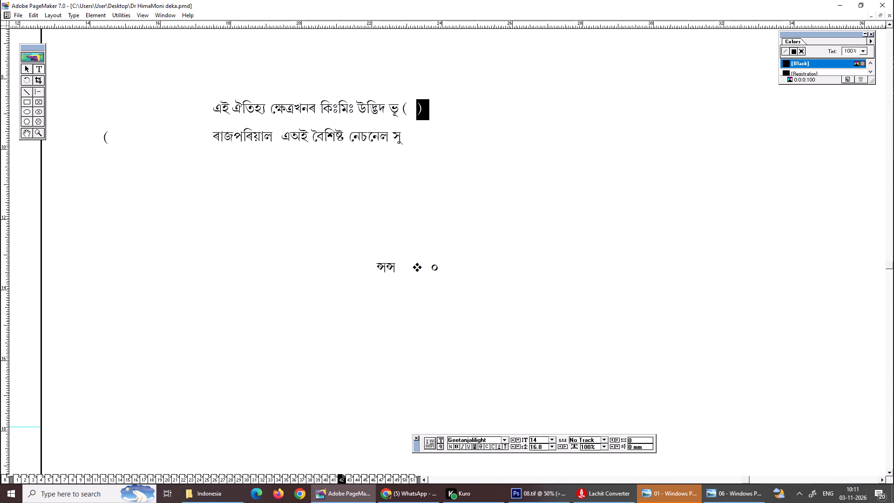
key(ctrl+c)
click(545, 495)
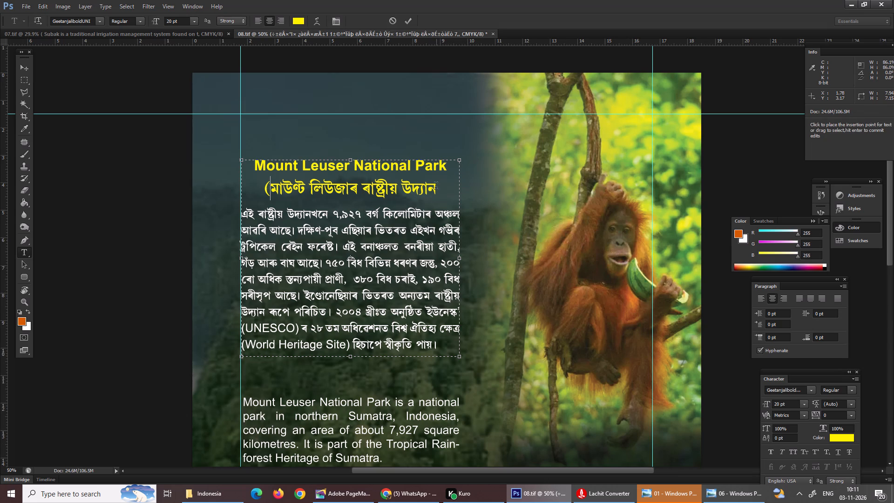
ctrl+click(440, 185)
click(434, 190)
key(ctrl+v)
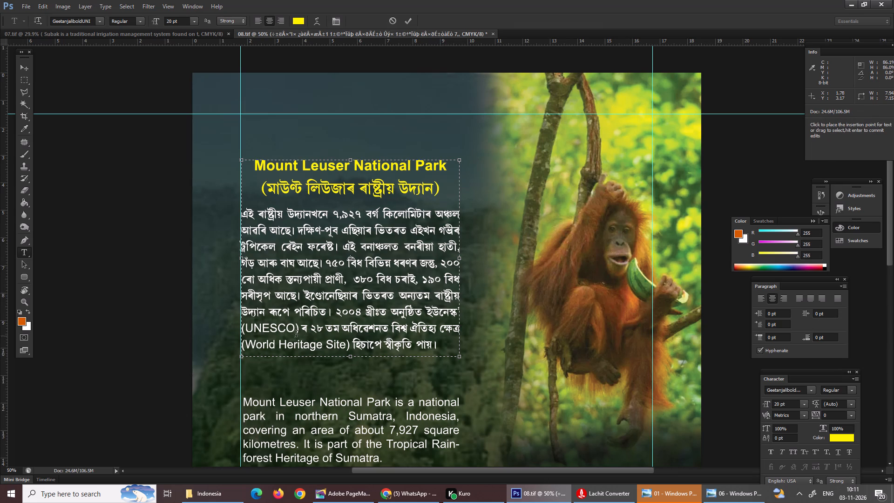
Set the font size of "(UNESCO)" and "(World Heritage Site)" in the Assamese body text to 10 pt.
drag(299, 331, 180, 329)
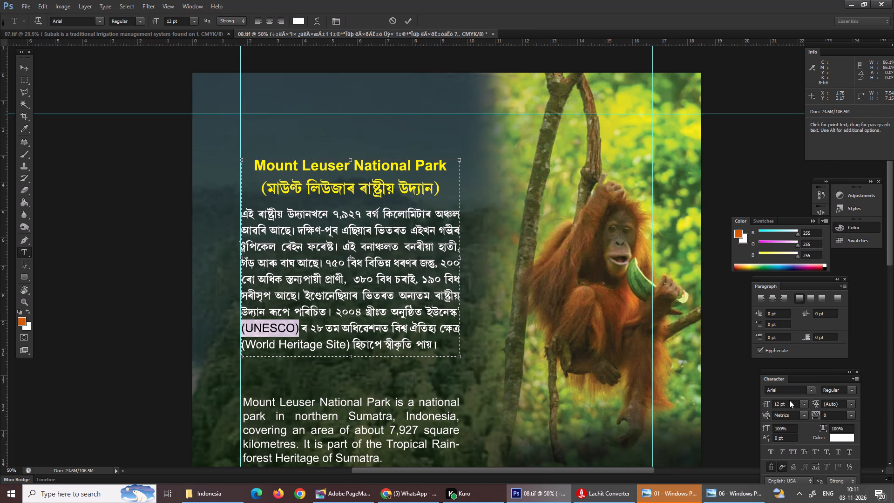
drag(788, 404, 755, 407)
text(10)
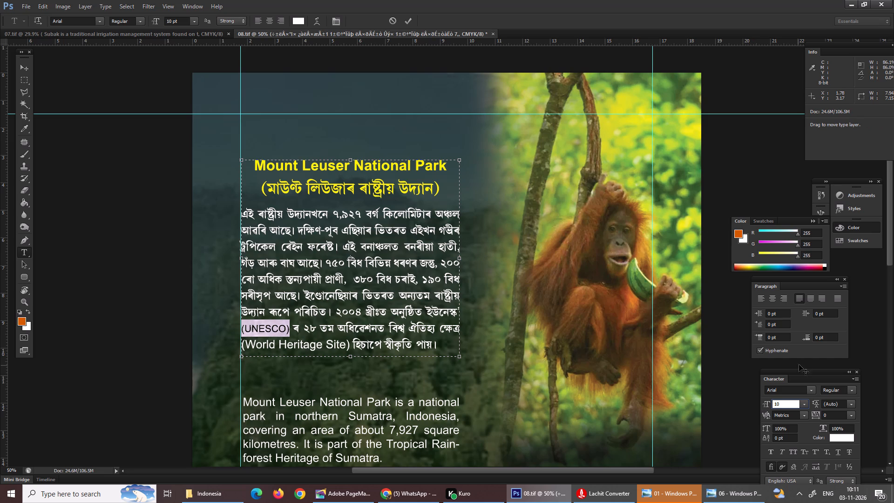
drag(351, 345, 218, 349)
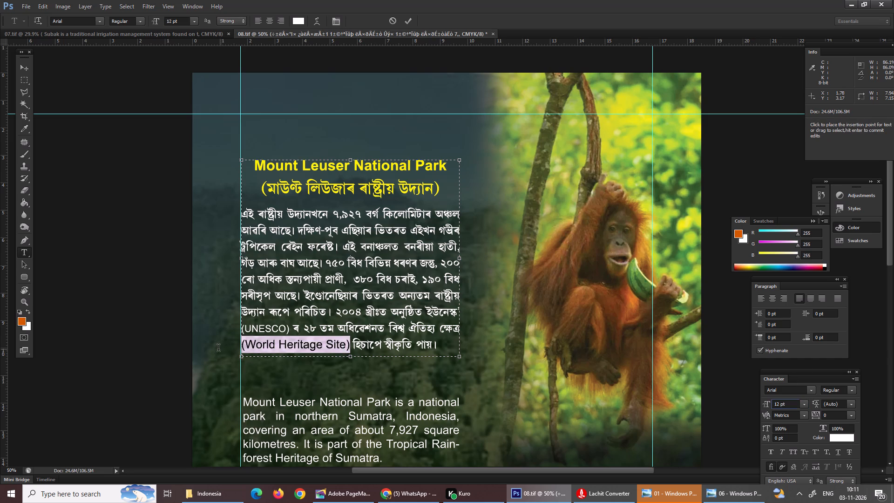
scroll(363, 343, up, 1)
scroll(363, 343, down, 2)
scroll(363, 343, up, 1)
scroll(363, 343, down, 6)
scroll(363, 343, up, 1)
scroll(363, 343, down, 9)
scroll(368, 401, up, 1)
scroll(368, 401, down, 2)
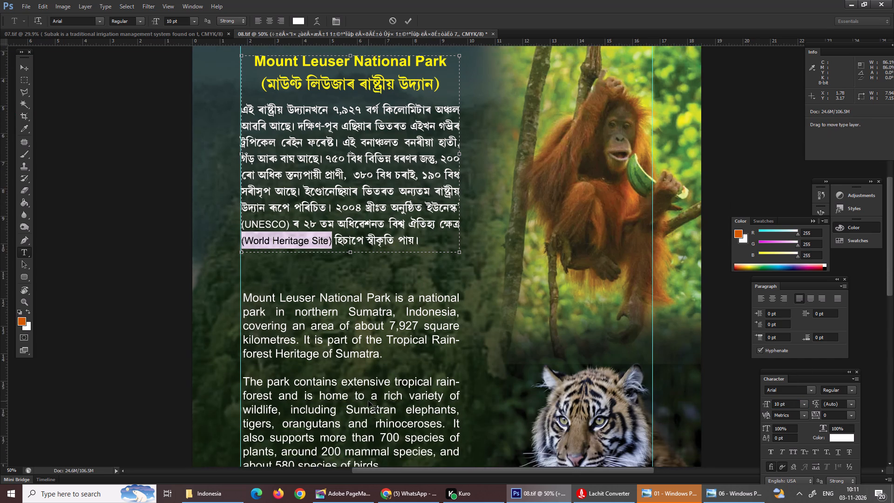
drag(893, 255, 890, 330)
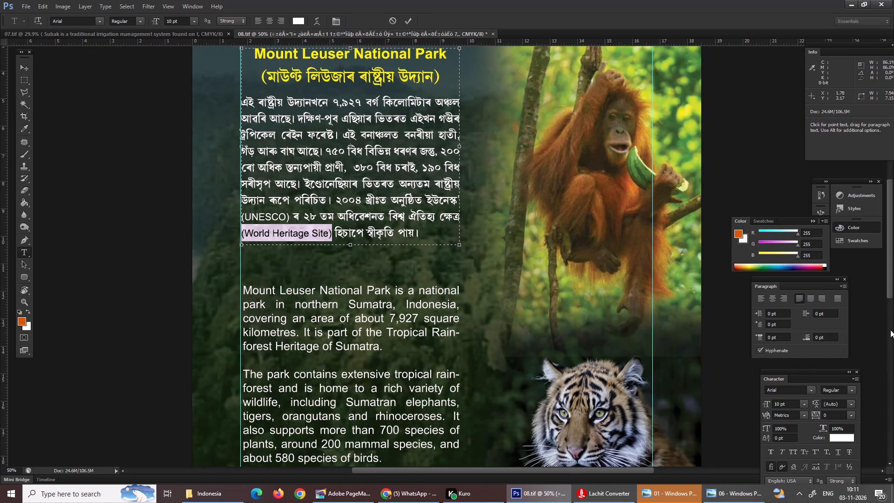
drag(890, 330, 893, 322)
drag(892, 279, 891, 337)
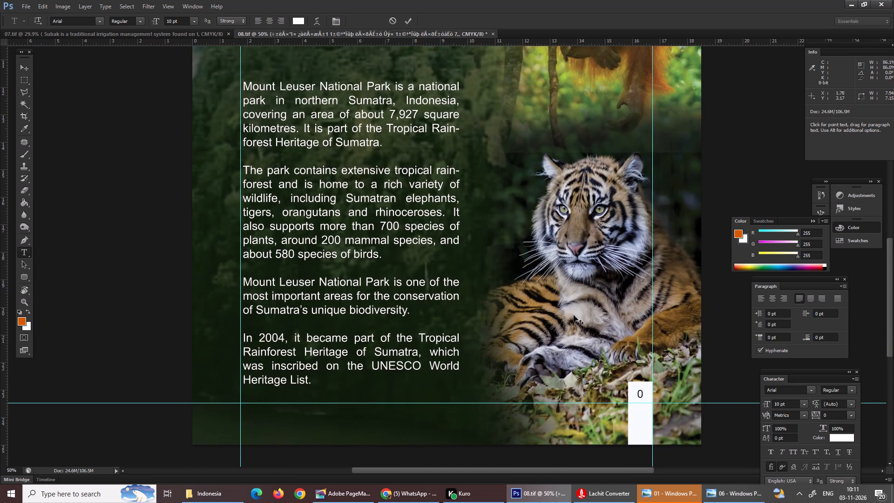
click(337, 229)
key(Return)
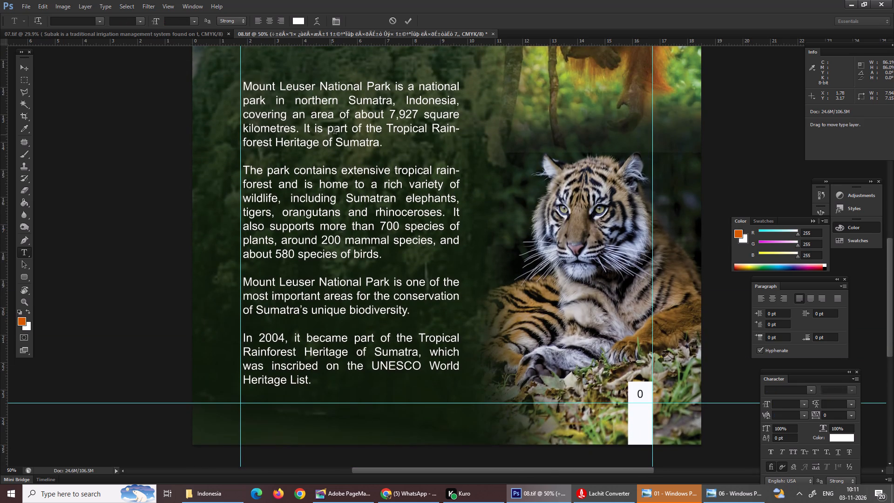
Set all the English text to 10 pt and shorten its text frame to end just below the last paragraph.
click(335, 132)
key(ctrl+a)
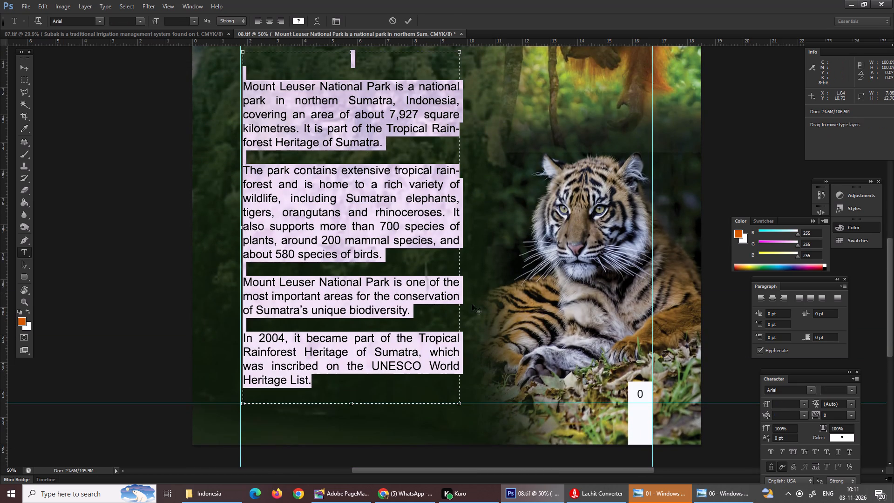
click(784, 407)
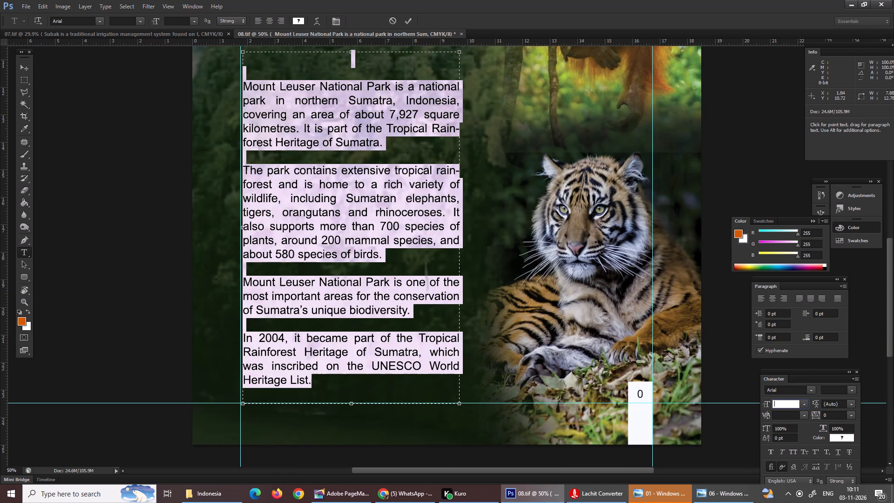
text(10)
scroll(751, 396, up, 1)
scroll(751, 396, down, 2)
scroll(751, 396, up, 5)
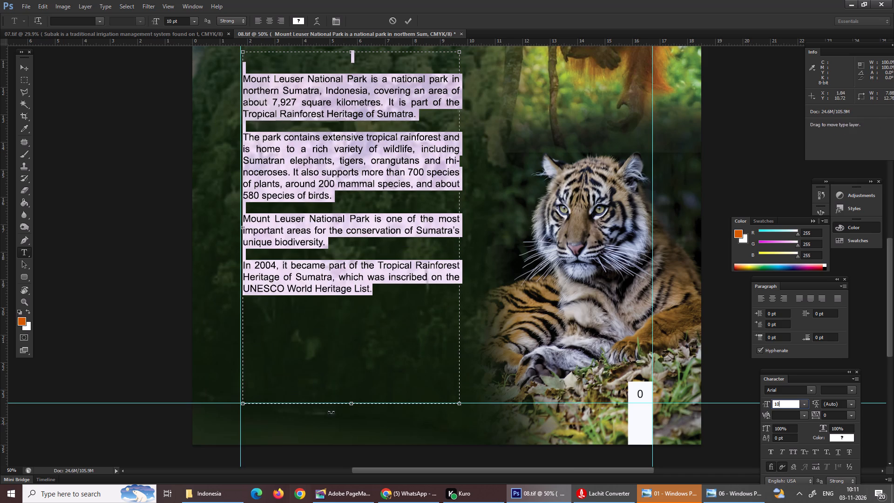
drag(351, 404, 351, 320)
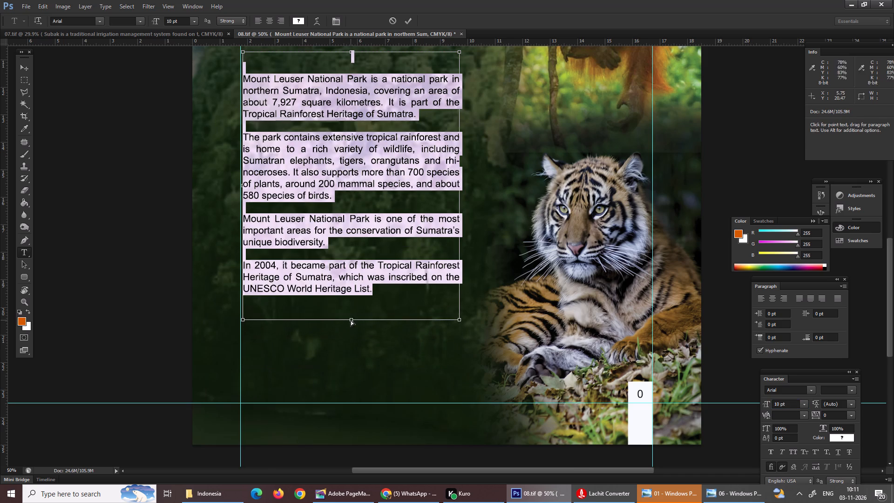
key(ctrl+0)
key(Return)
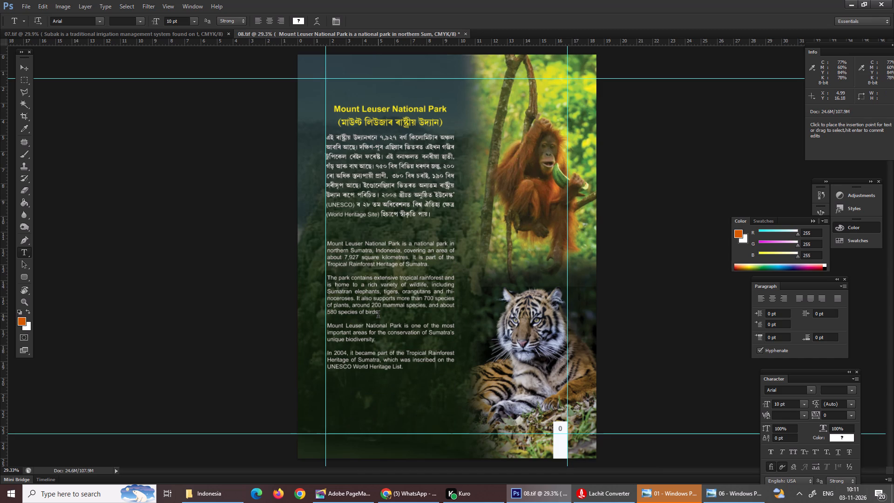
Replace the word কিলোমিটাৰ in the first line of the Assamese body text with the abbreviation কিঃমিঃ copied from PageMaker.
key(ctrl+equal)
key(ctrl+equal)
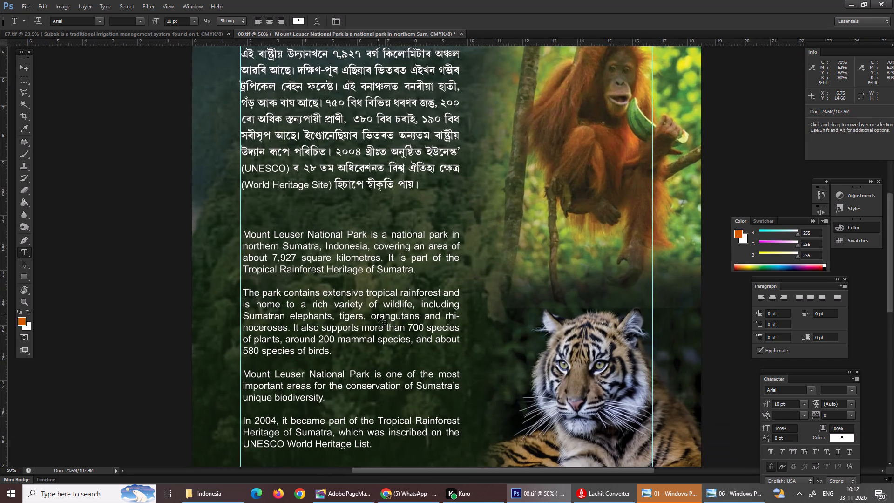
key(ctrl+equal)
scroll(378, 316, up, 3)
scroll(378, 316, down, 1)
scroll(378, 316, up, 5)
scroll(378, 316, down, 1)
scroll(378, 316, up, 14)
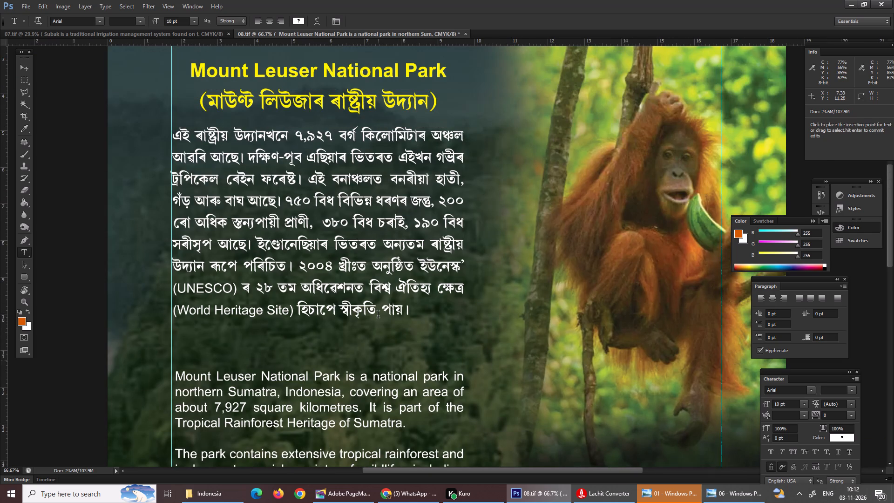
click(345, 496)
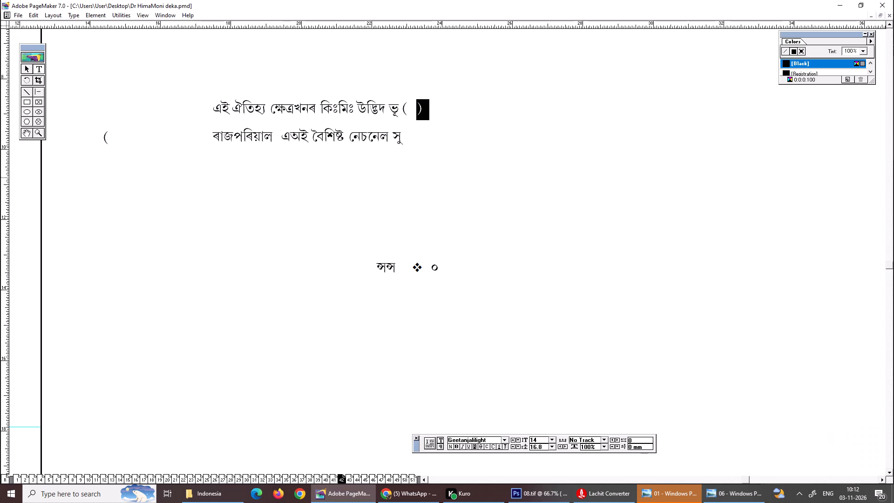
click(312, 129)
drag(319, 107, 354, 113)
key(ctrl+c)
key(ctrl+c)
click(534, 496)
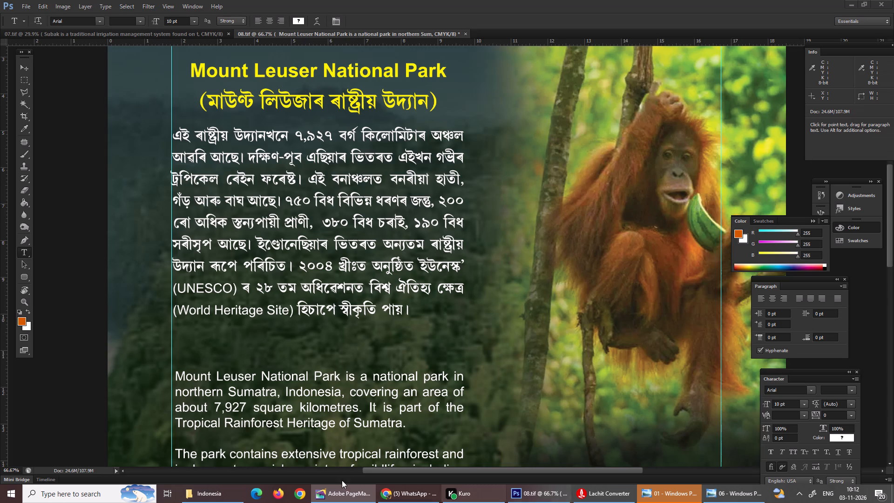
drag(360, 135, 421, 135)
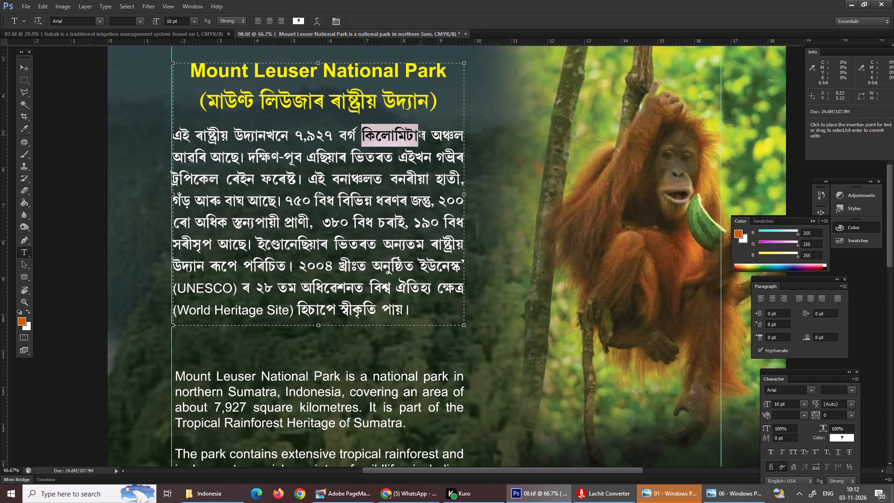
drag(421, 135, 424, 135)
key(ctrl+v)
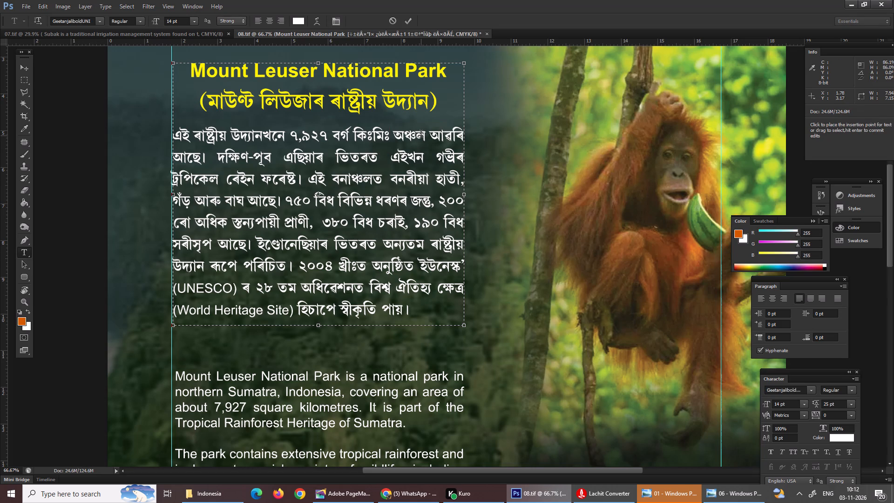
key(ctrl+0)
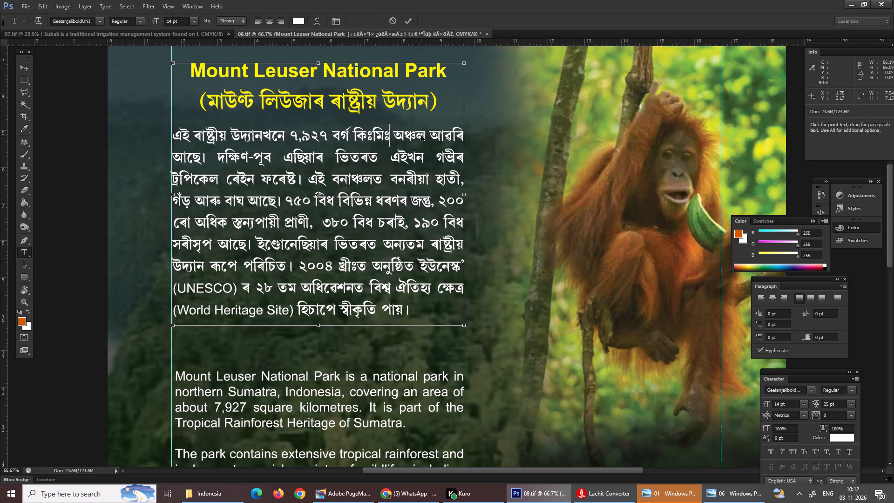
key(Return)
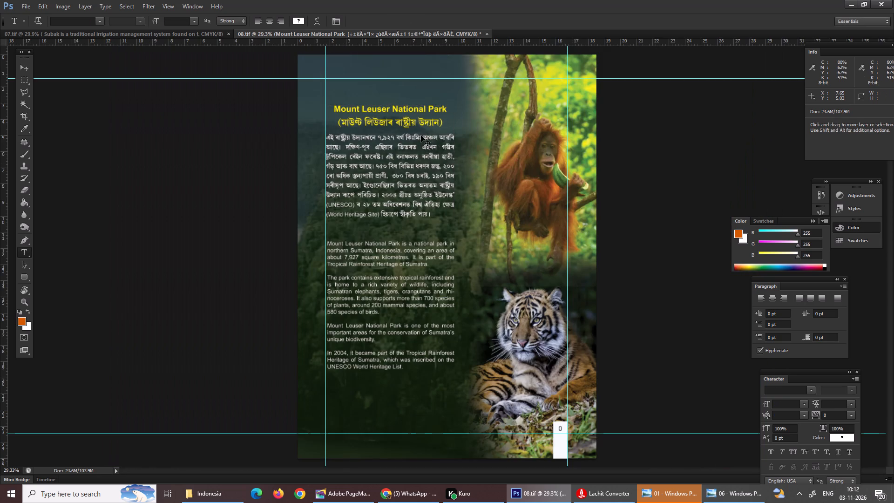
Save 08.tif.
key(ctrl+s)
key(ctrl+s)
key(ctrl+s)
Select the whole page and make a merged copy of all its visible layers.
key(ctrl+a)
key(ctrl+a)
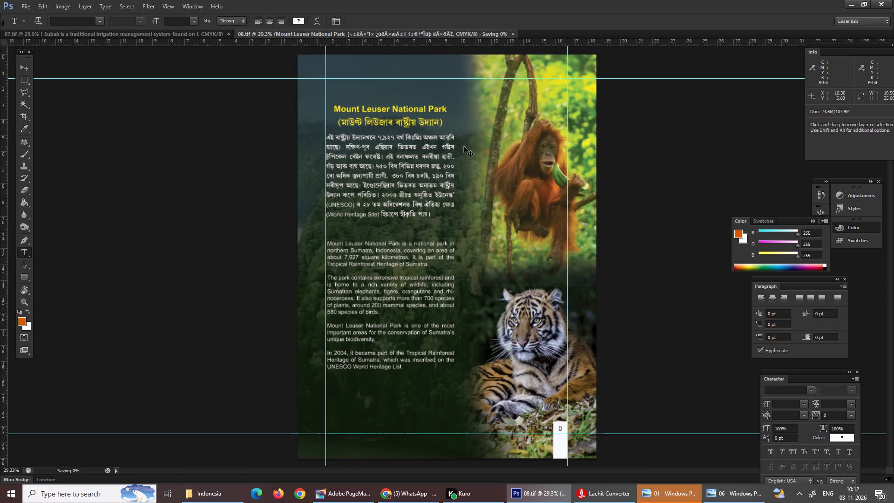
key(ctrl+shift+c)
key(ctrl+shift+c)
key(ctrl+shift+c)
key(ctrl+shift+c)
key(ctrl+shift+c)
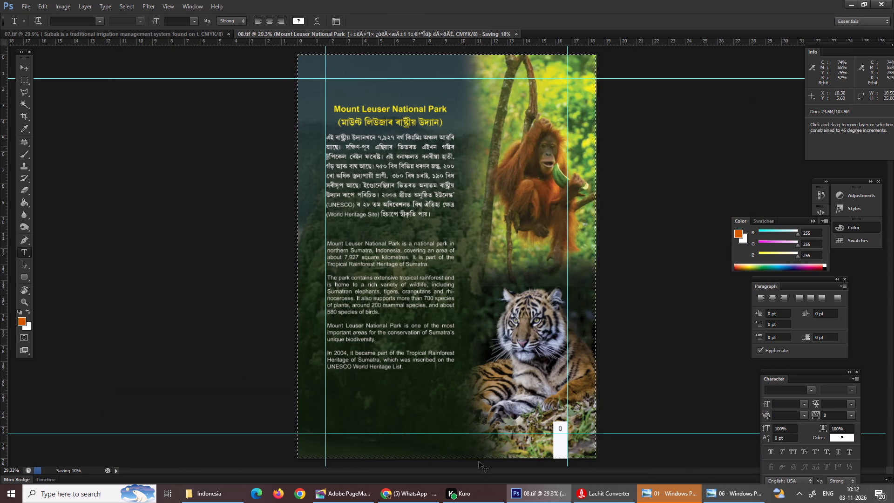
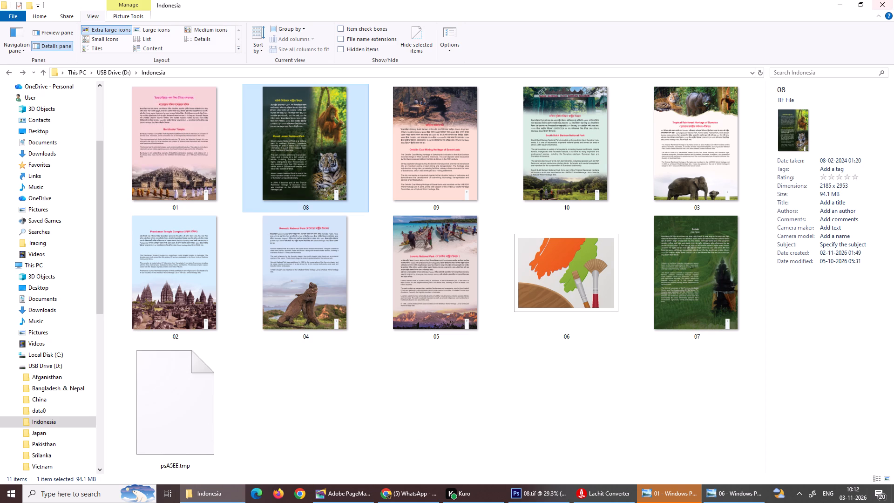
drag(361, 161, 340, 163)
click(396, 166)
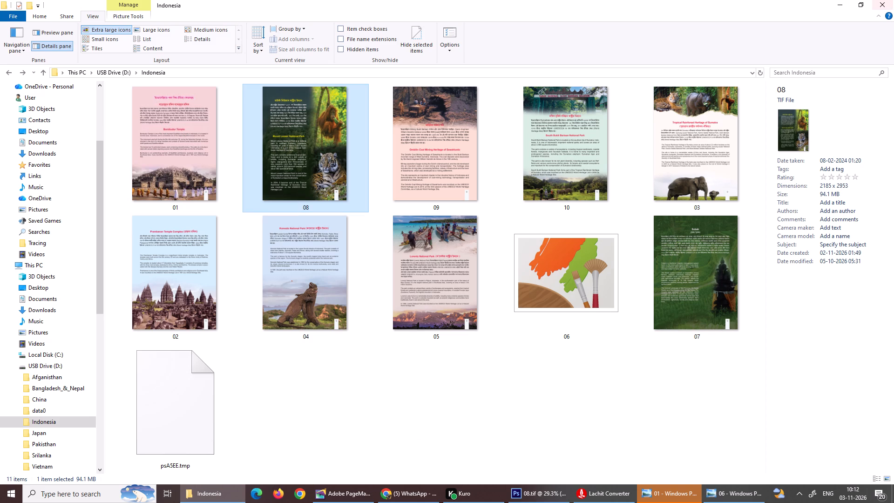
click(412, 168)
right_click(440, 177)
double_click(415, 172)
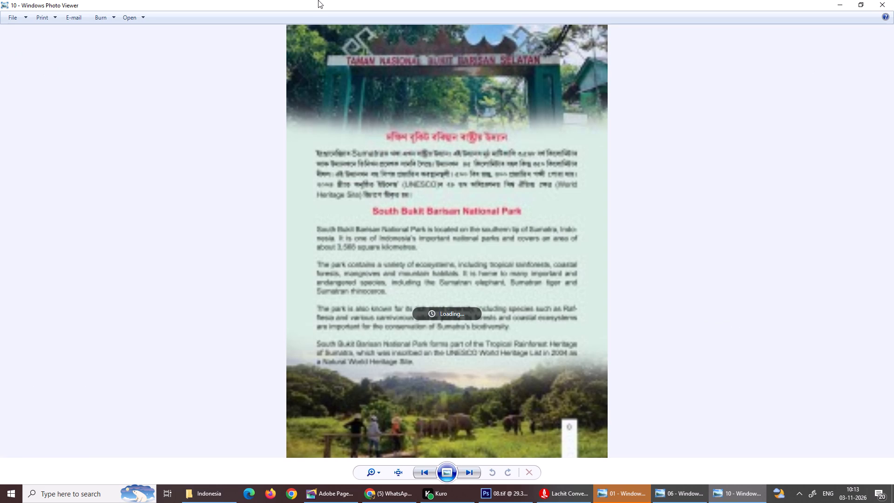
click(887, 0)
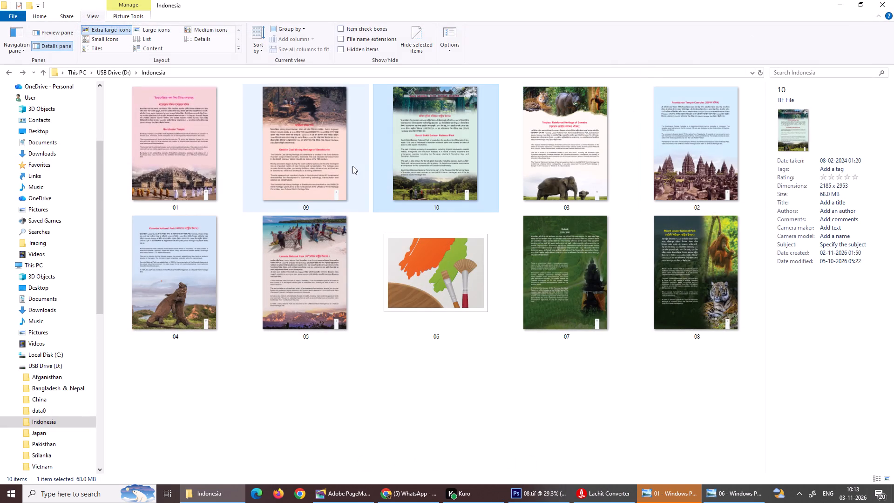
Open 09.tif from the Indonesia folder in Photoshop.
click(321, 163)
right_click(321, 163)
right_click(321, 163)
right_click(321, 163)
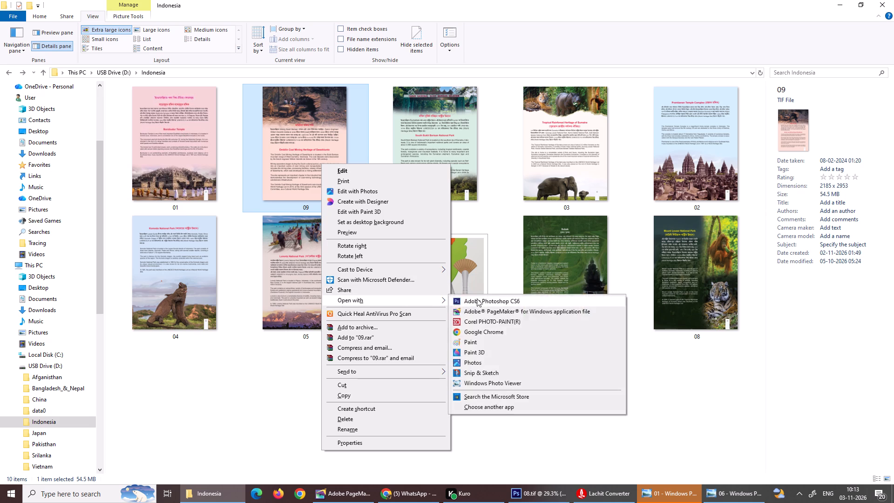
click(486, 299)
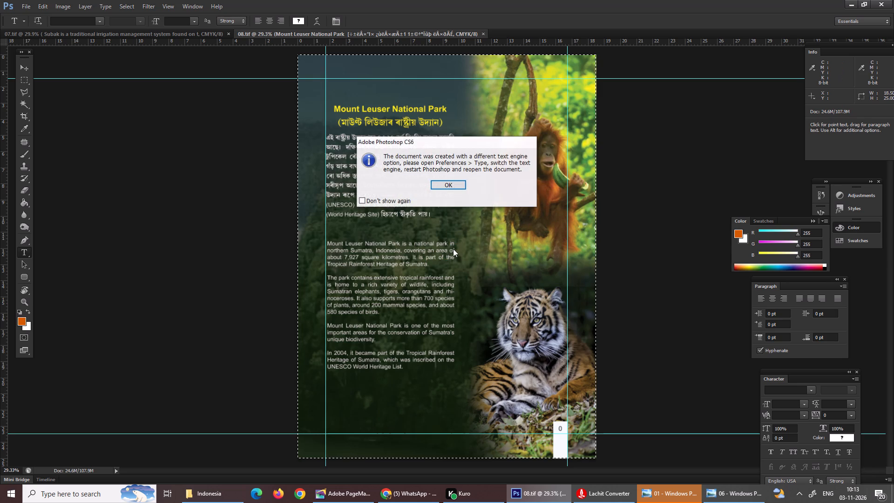
key(Return)
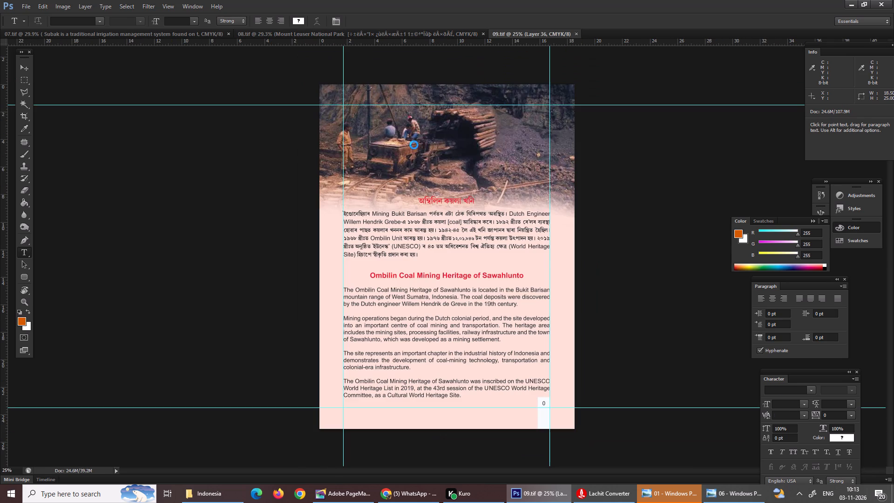
key(ctrl+equal)
key(ctrl+equal)
key(ctrl+equal)
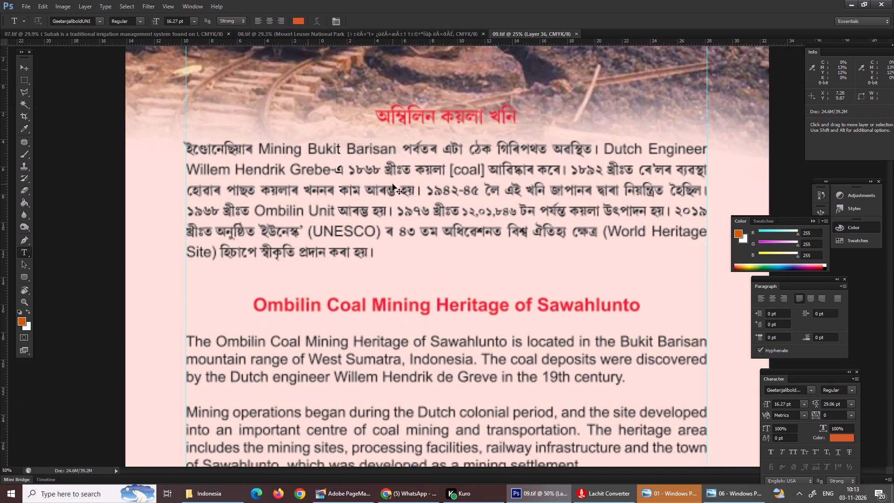
Clear the whole-page selection in 08.tif and return to 09.tif.
click(401, 38)
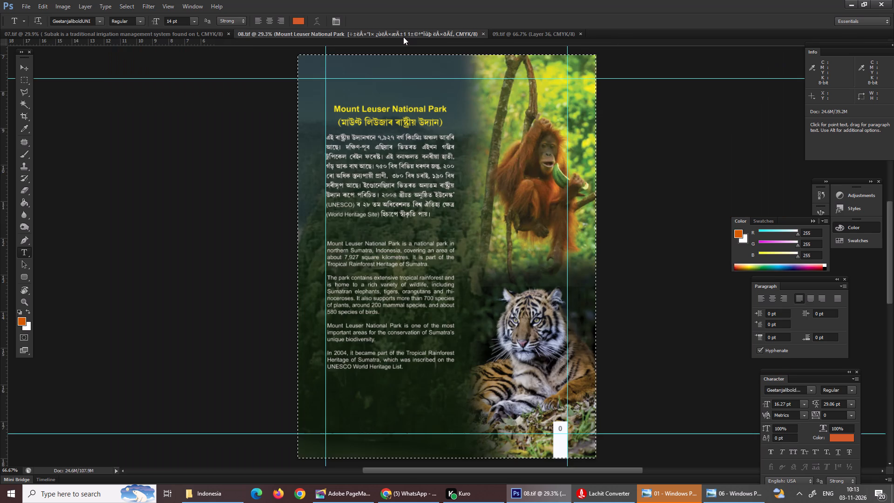
key(ctrl+d)
click(532, 29)
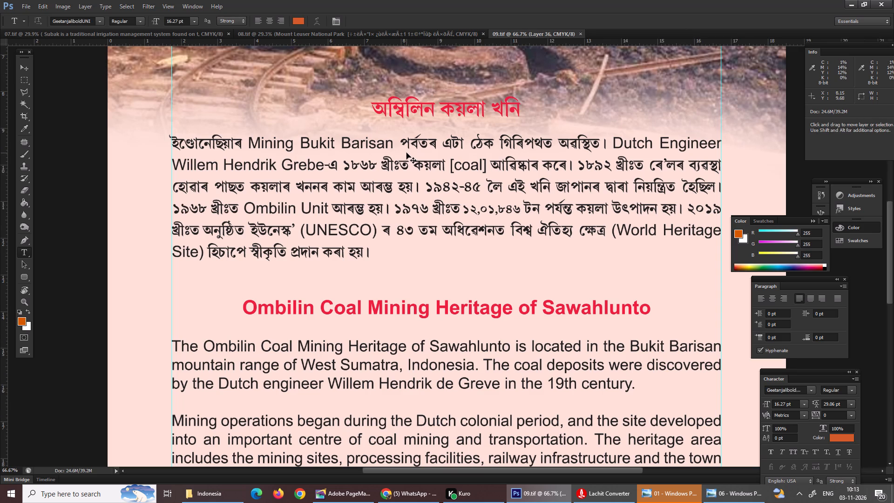
Move the heading "Ombilin Coal Mining Heritage of Sawahlunto" from the English text block to a line above the Assamese heading.
key(ctrl+minus)
key(ctrl+minus)
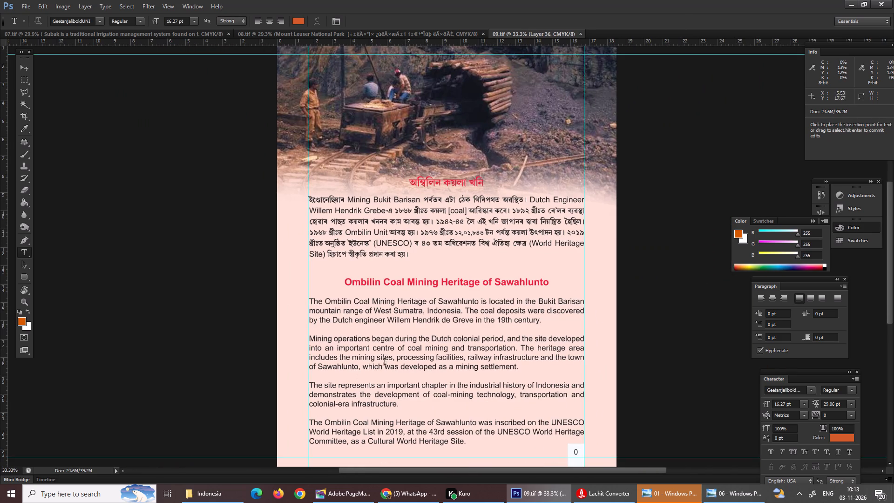
click(460, 288)
key(ctrl+a)
click(371, 289)
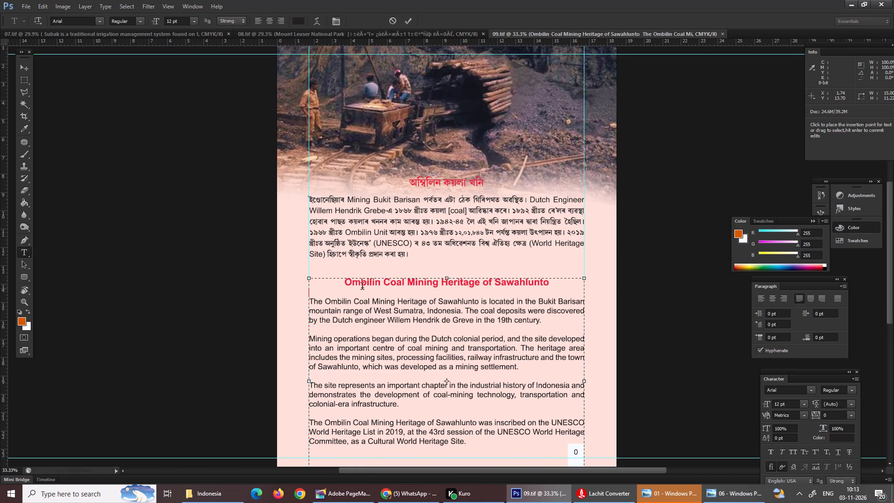
drag(340, 285, 612, 292)
key(ctrl+x)
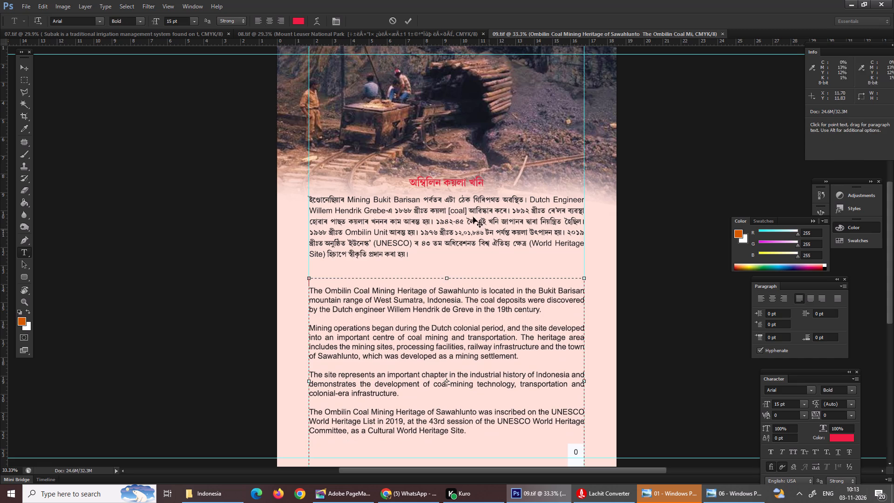
key(Return)
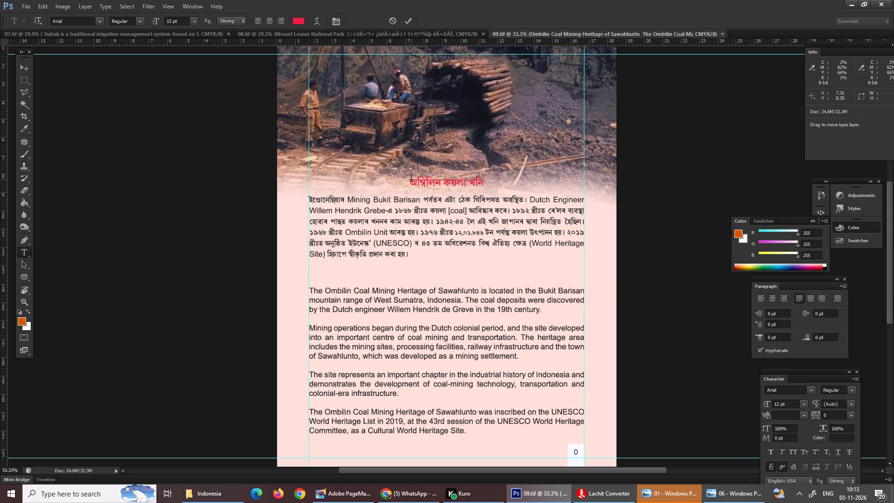
click(410, 180)
key(ctrl+v)
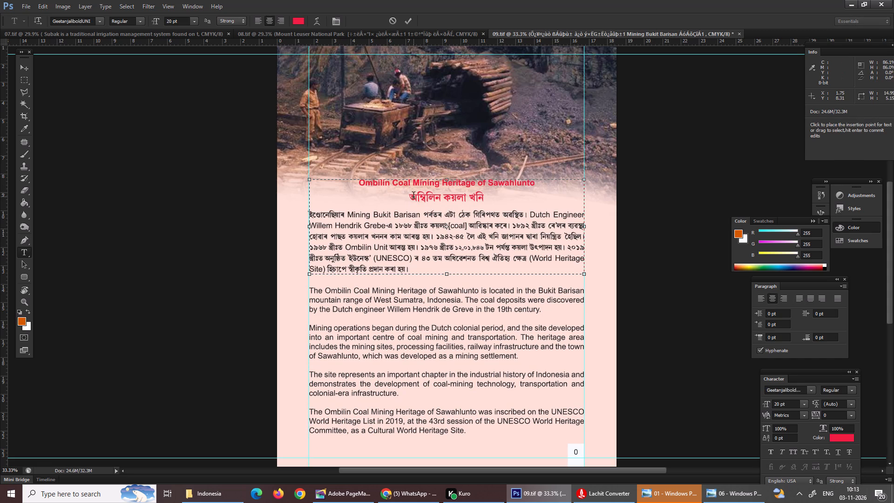
Set both the English heading and the Assamese heading below it to 15 pt.
drag(358, 184, 553, 173)
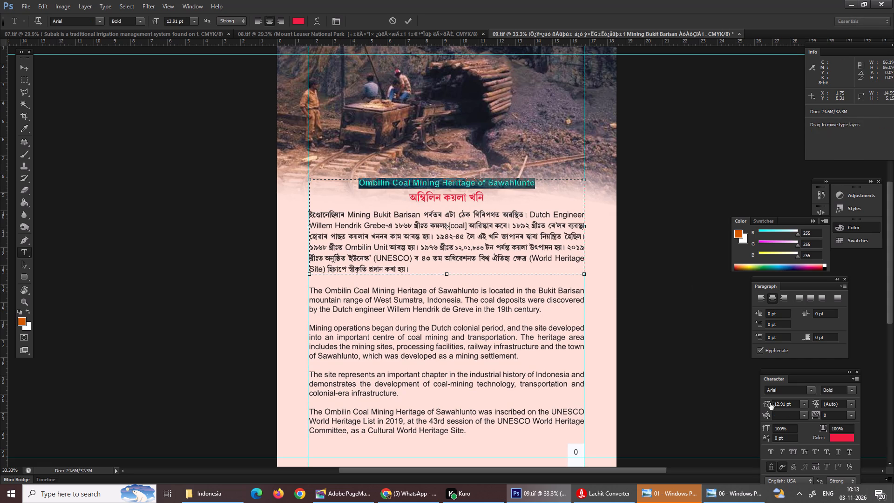
drag(797, 401, 734, 403)
text(15)
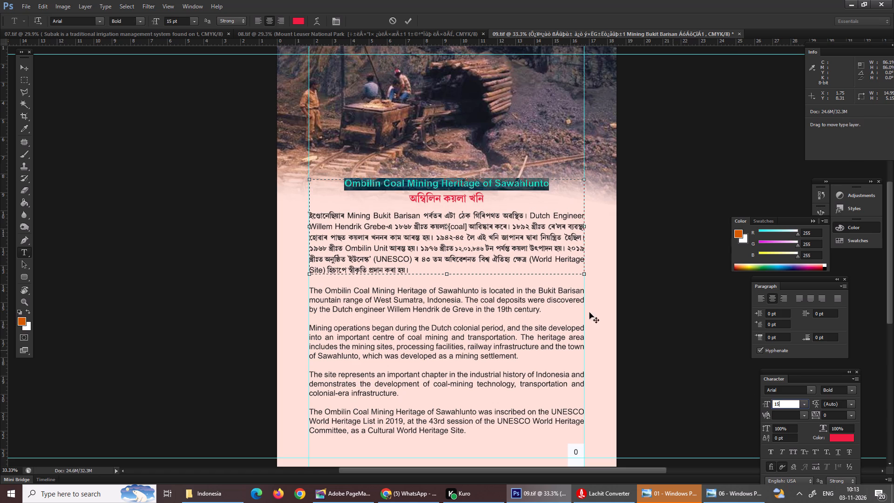
drag(401, 194, 516, 196)
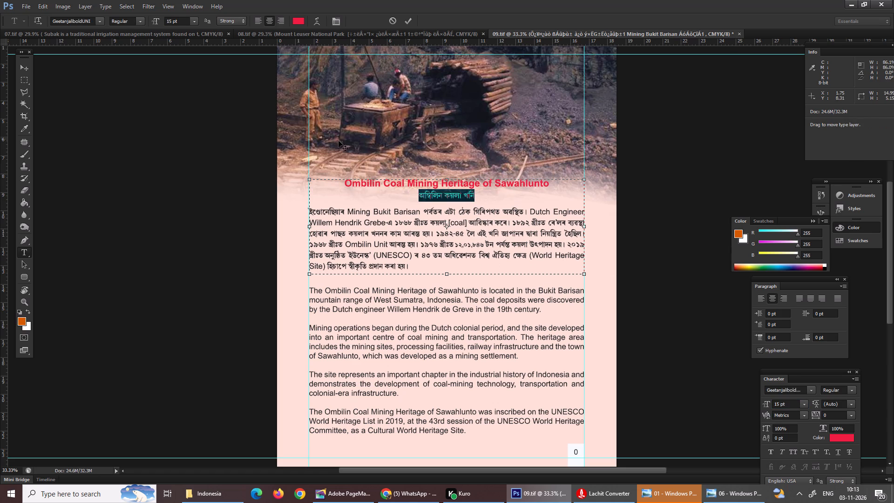
Insert an opening parenthesis copied from PageMaker in front of the Assamese heading.
click(345, 177)
click(389, 198)
click(425, 197)
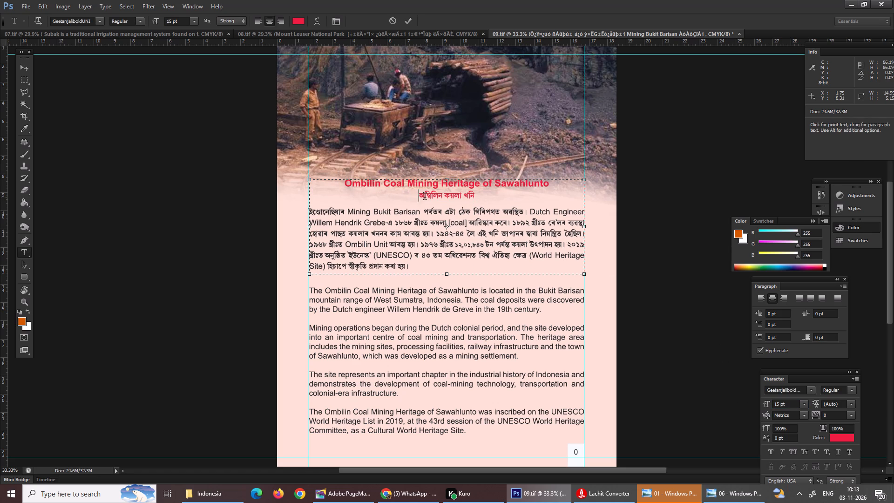
click(415, 196)
key(ctrl+equal)
key(ctrl+equal)
key(ctrl+equal)
key(ctrl+equal)
key(ctrl+equal)
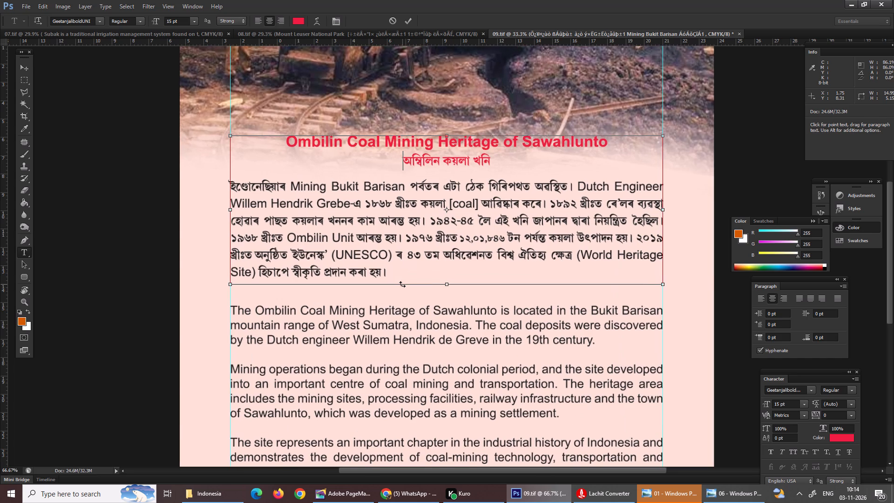
key(ctrl+equal)
key(ctrl+minus)
key(ctrl+minus)
key(ctrl+minus)
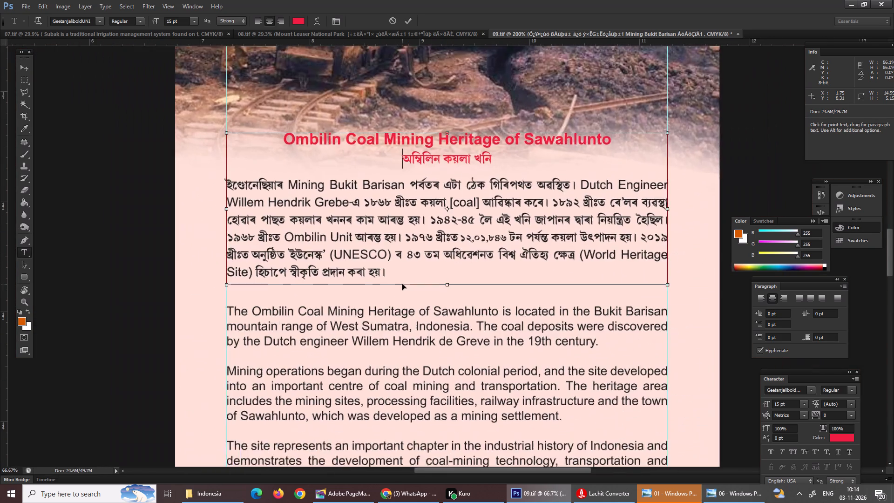
key(ctrl+equal)
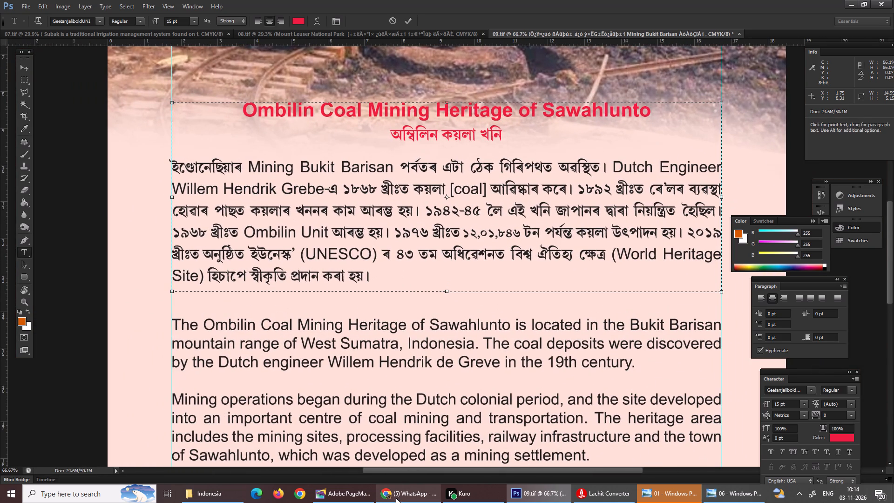
click(358, 500)
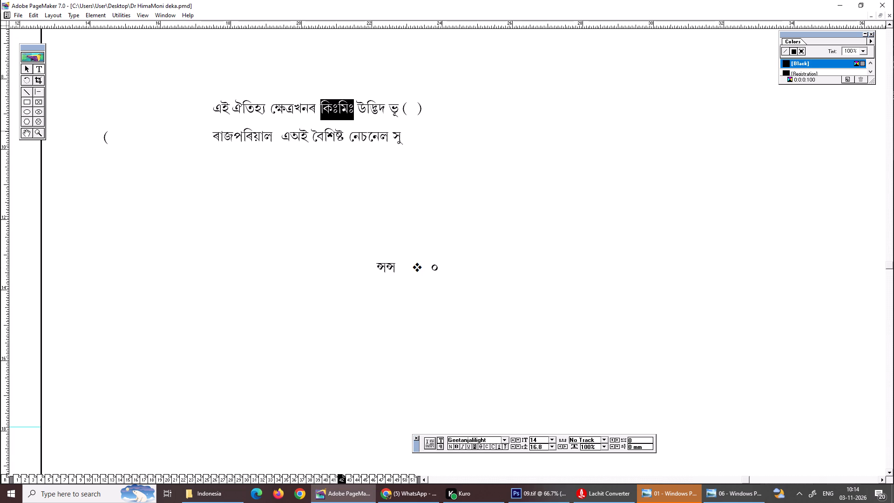
click(406, 105)
key(ctrl+c)
key(ctrl+c)
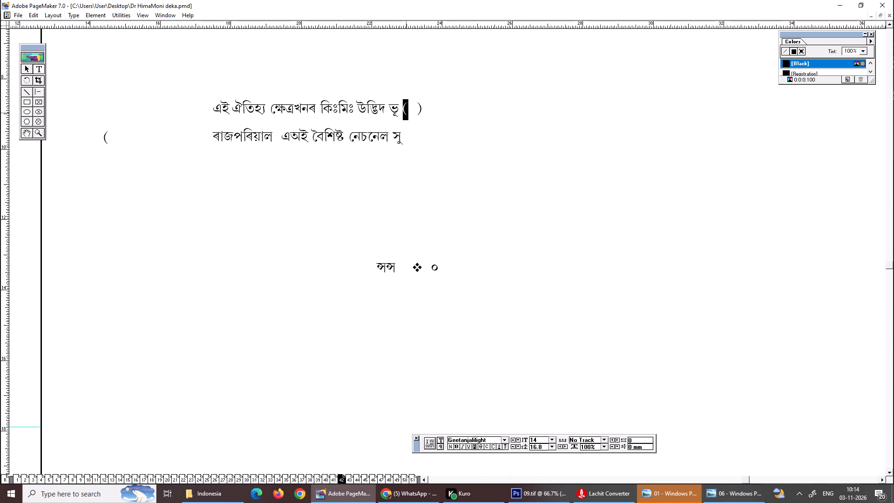
key(ctrl+c)
click(521, 496)
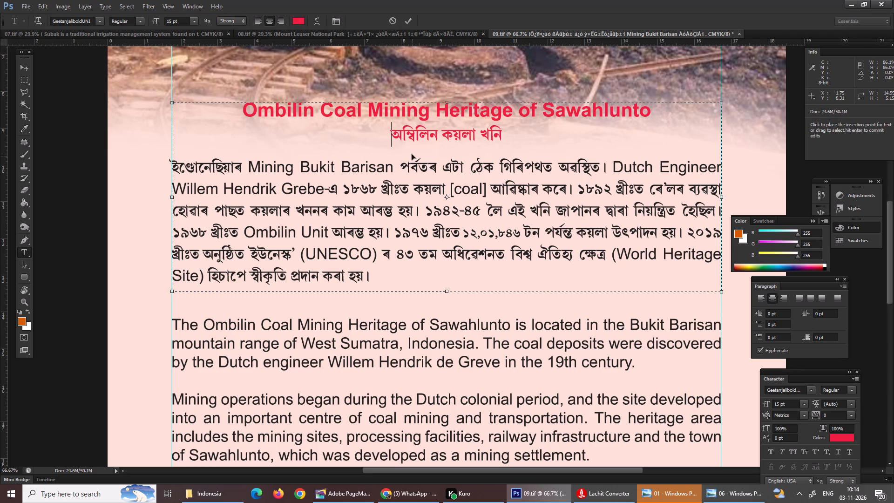
key(ctrl+v)
Add a closing parenthesis copied from PageMaker at the end of the Assamese heading.
click(342, 495)
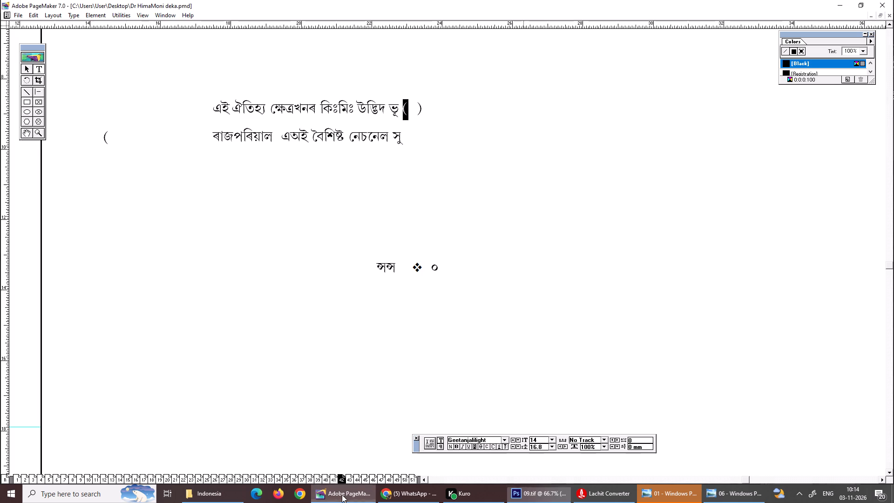
drag(415, 105, 439, 118)
key(ctrl+c)
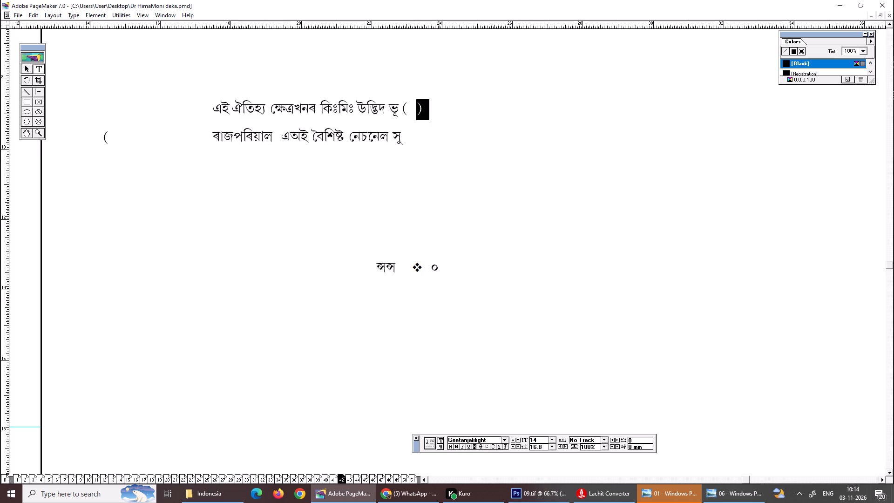
key(ctrl+c)
click(525, 488)
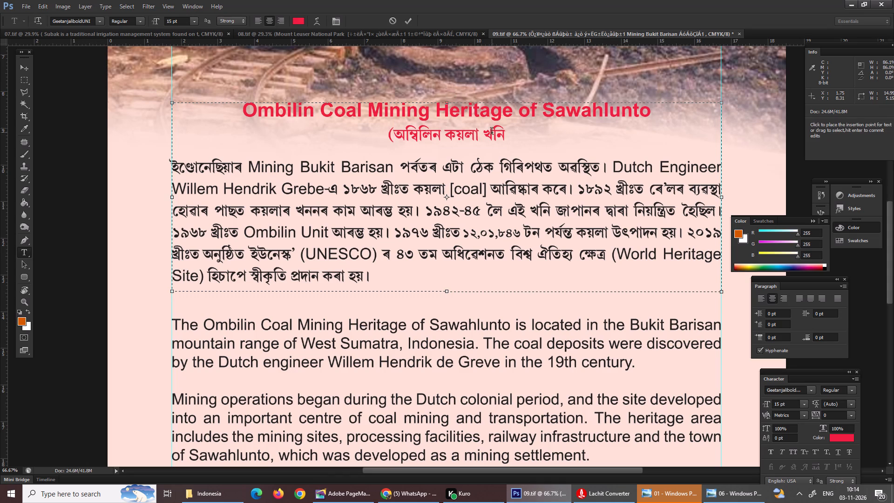
click(506, 136)
key(ctrl+v)
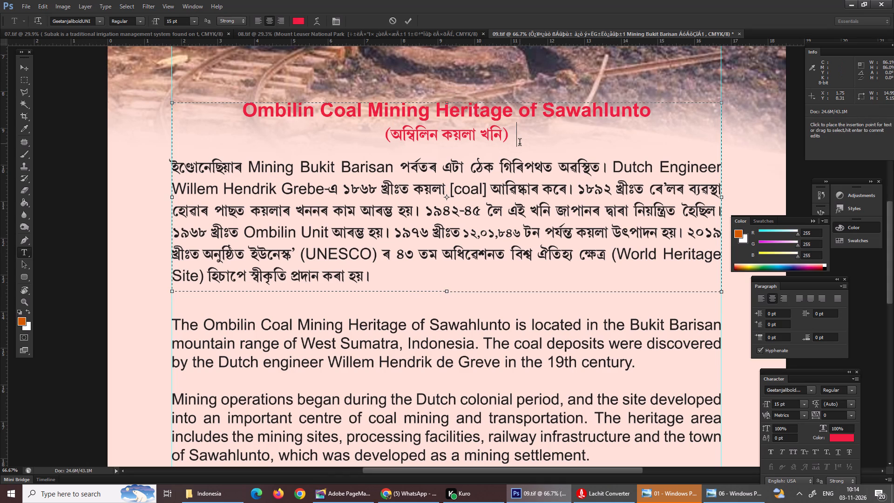
Set the whole Assamese body paragraph to 12 pt.
click(390, 165)
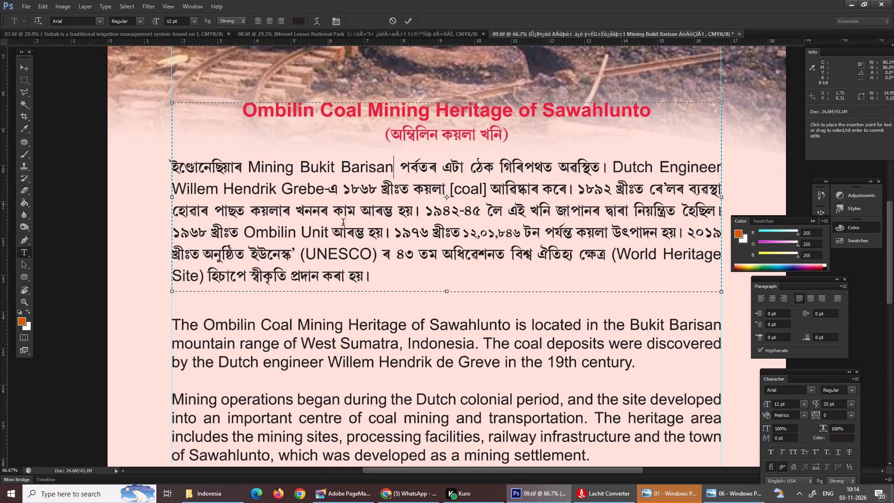
drag(395, 285, 155, 167)
click(779, 404)
text(12)
click(523, 269)
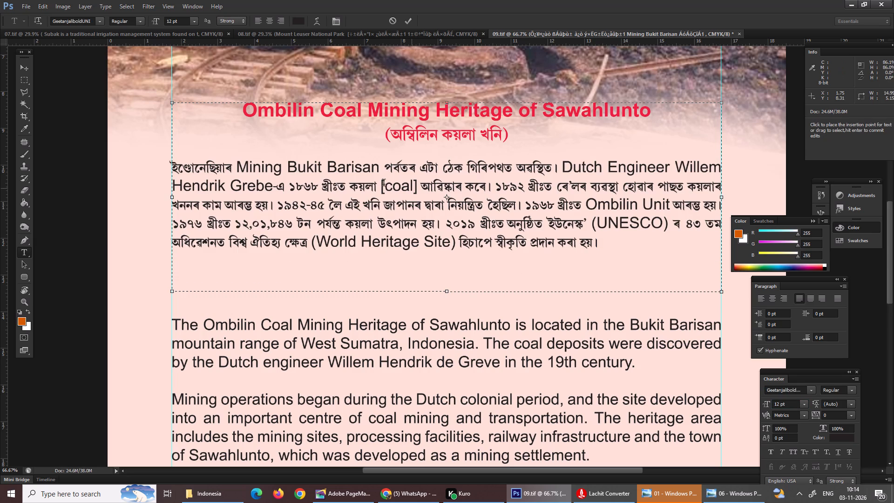
Set "Mining Bukit Barisan" and the Dutch engineer's title and name in the Assamese paragraph to 10 pt.
drag(240, 169, 370, 175)
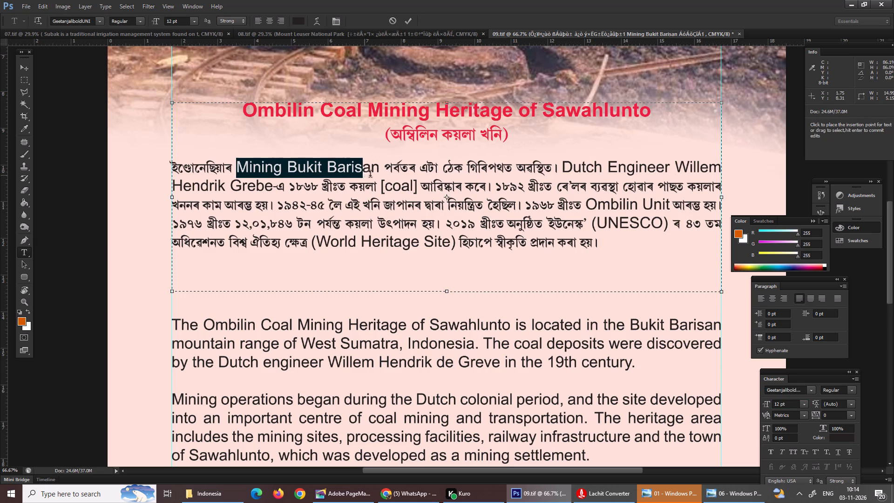
drag(370, 175, 376, 175)
click(789, 409)
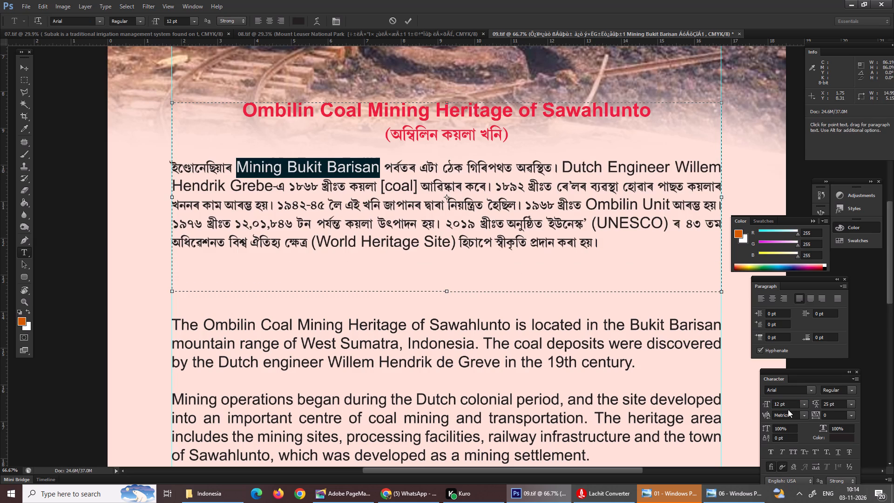
drag(790, 407, 746, 408)
text(10)
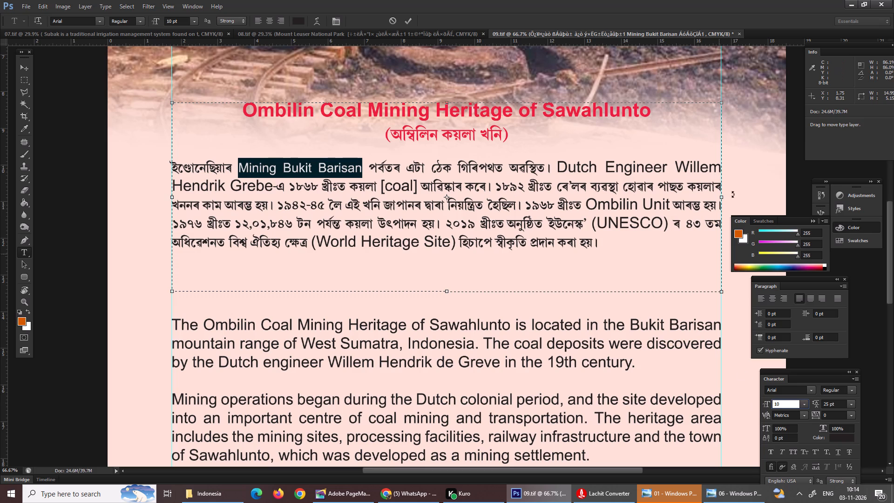
drag(558, 168, 380, 198)
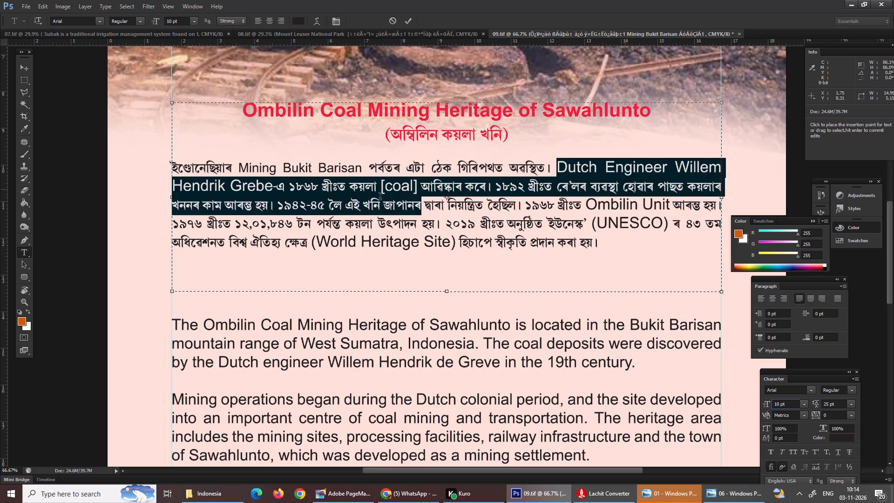
drag(380, 198, 275, 187)
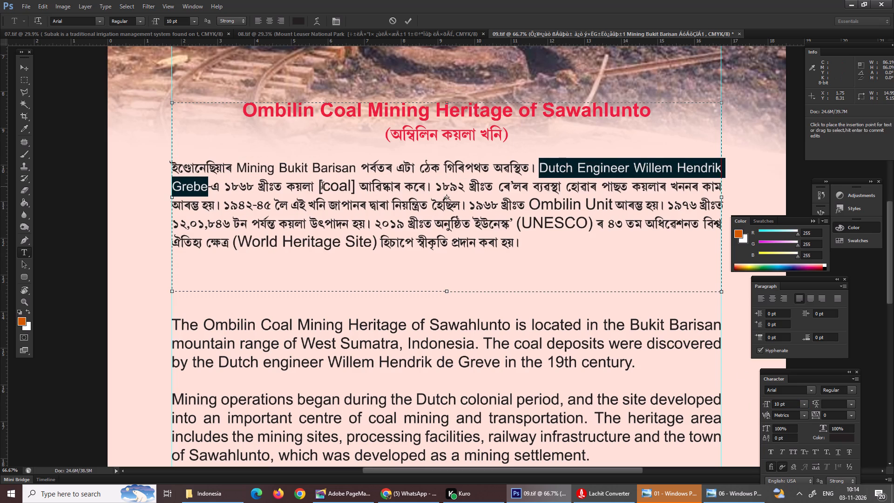
Replace the square brackets around "coal" with parentheses copied from "(World Heritage Site)".
click(457, 195)
click(346, 184)
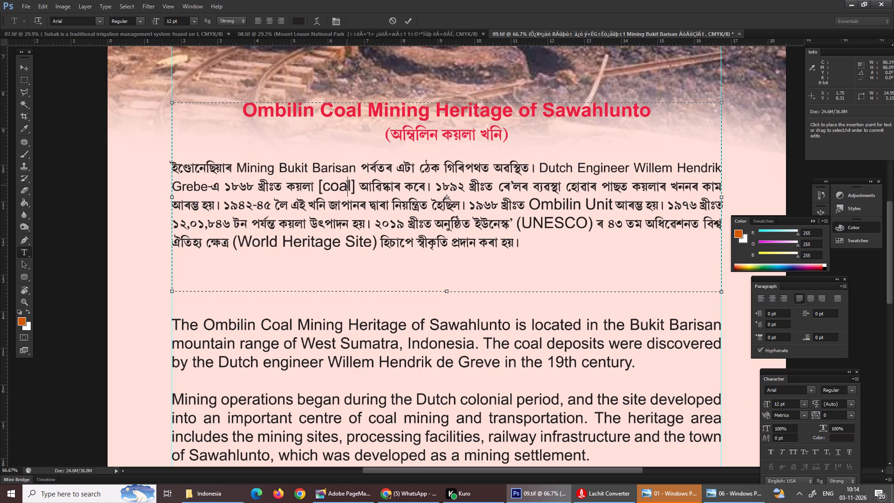
drag(237, 246, 230, 245)
shift+click(234, 249)
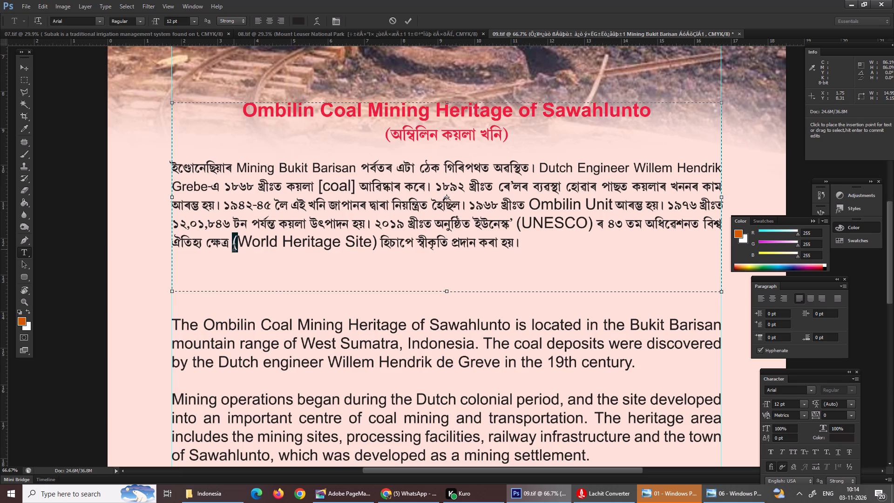
key(ctrl+c)
drag(318, 184, 321, 190)
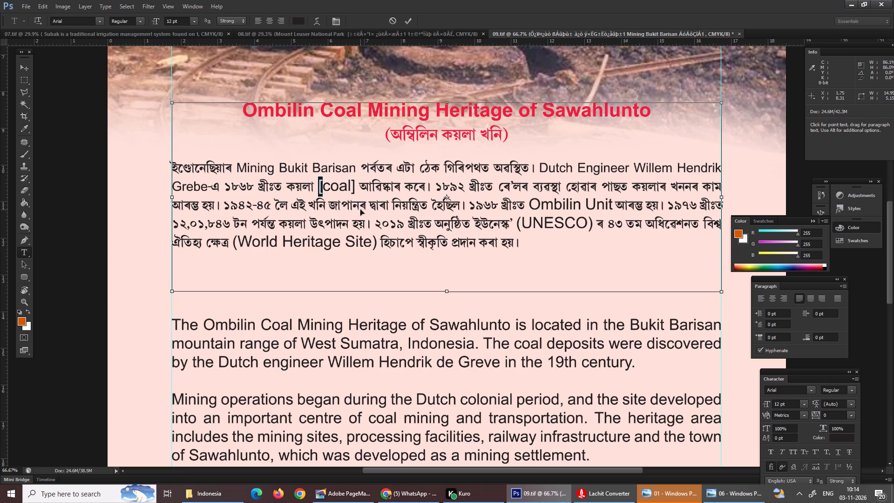
key(ctrl+v)
drag(375, 243, 371, 248)
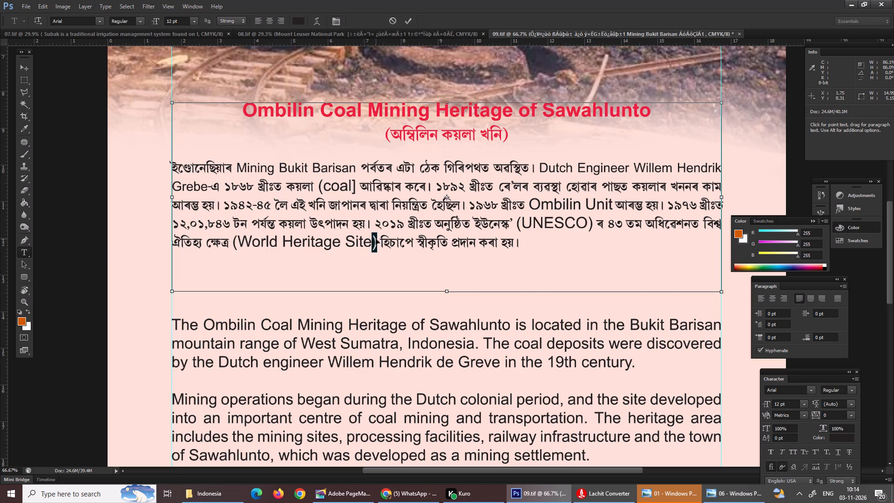
key(ctrl+c)
drag(355, 185, 349, 187)
ctrl+click(352, 186)
shift+click(352, 187)
key(ctrl+v)
Set "(coal)", "Ombilin Unit", "(UNESCO)" and "(World Heritage Site)" in the Assamese paragraph to 10 pt.
drag(358, 188, 319, 188)
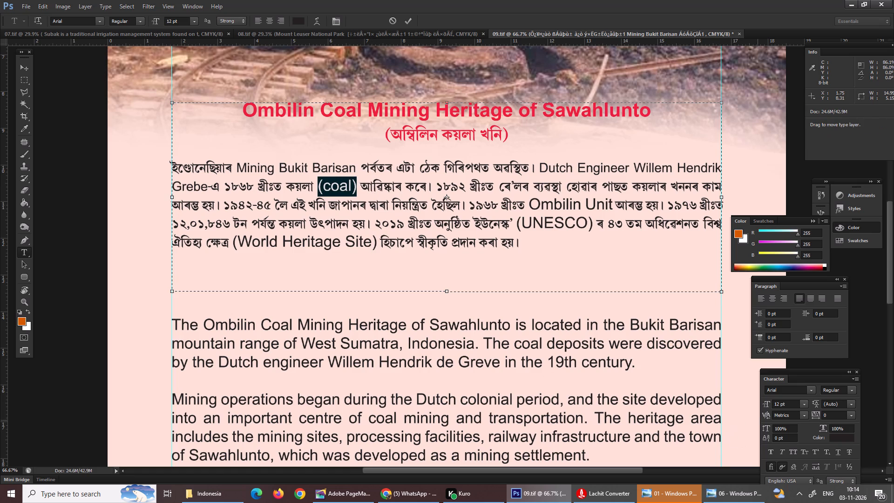
drag(788, 405, 734, 407)
key(1)
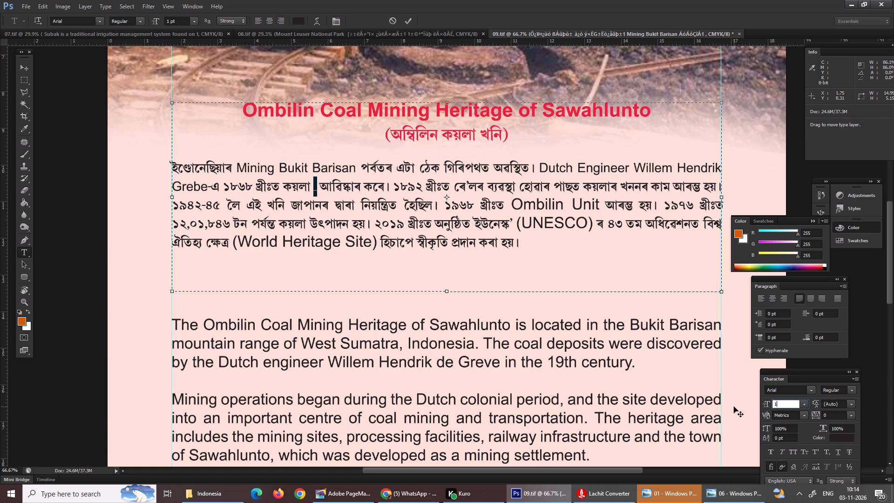
key(0)
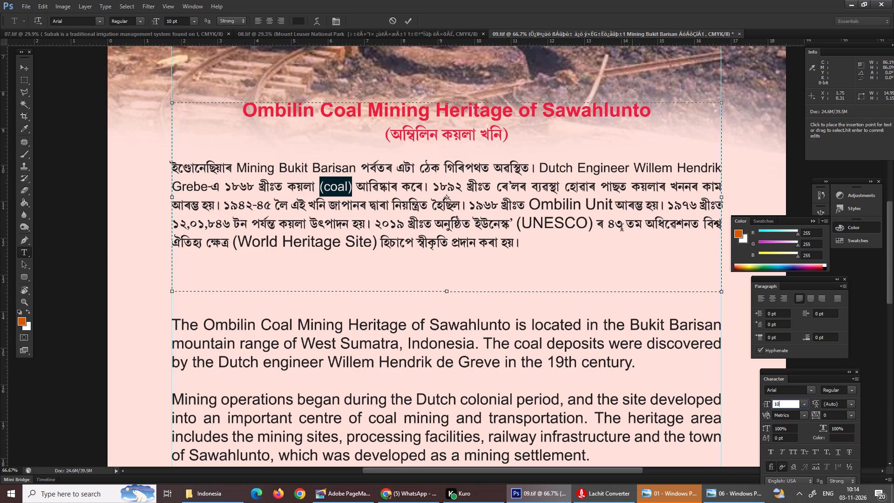
drag(534, 206, 602, 203)
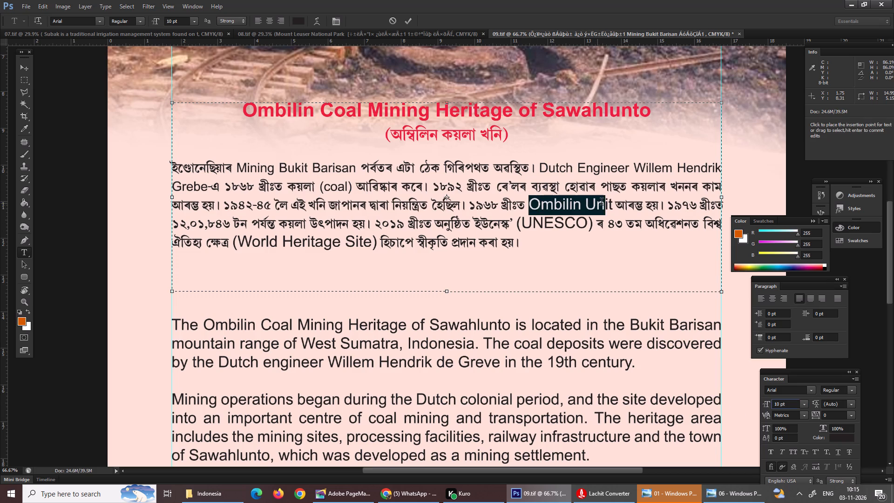
drag(602, 203, 613, 205)
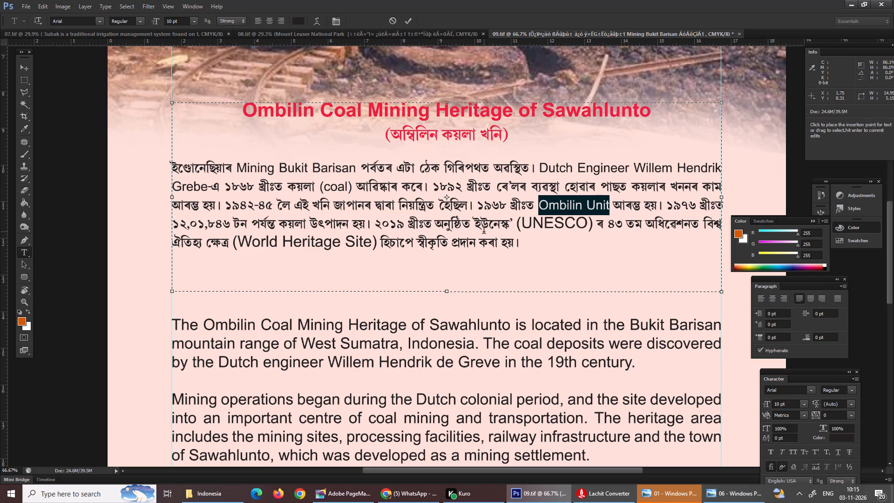
drag(515, 224, 595, 225)
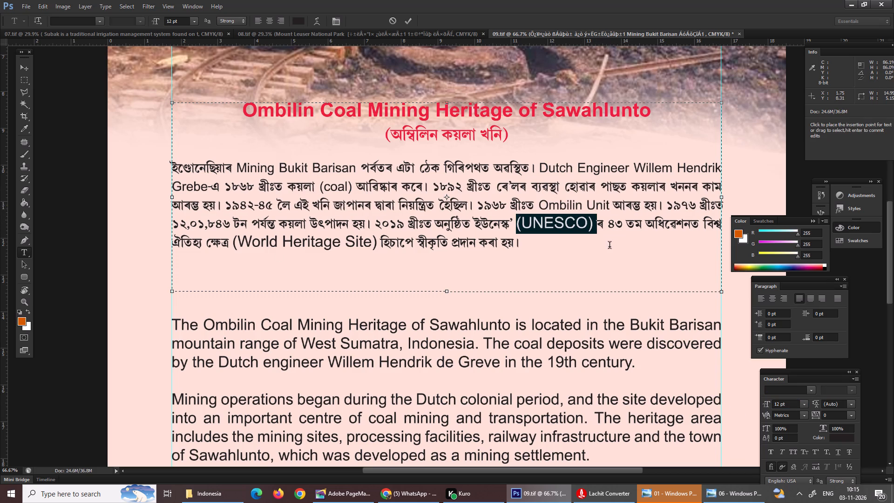
drag(792, 406, 763, 403)
text(10)
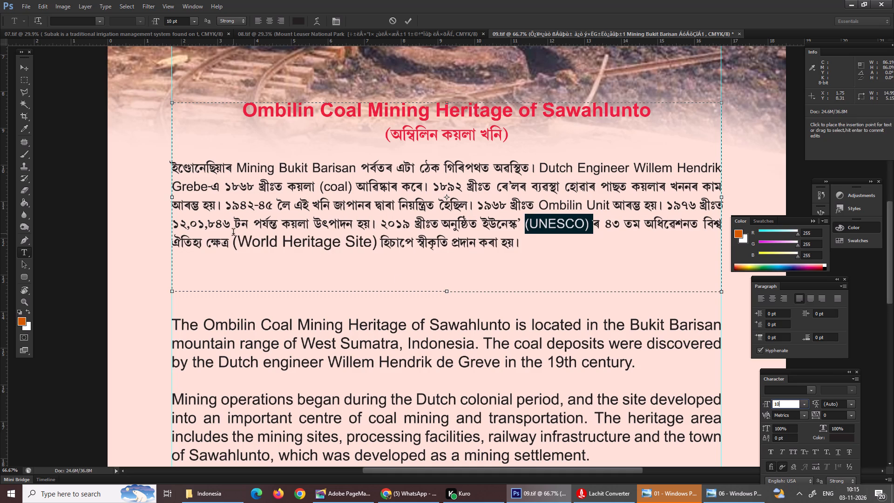
drag(233, 235, 375, 243)
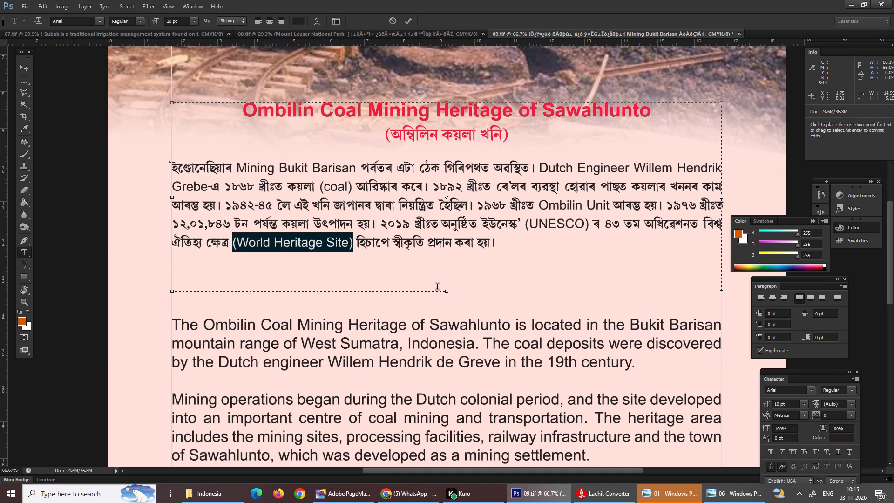
Shorten the heading and Assamese text box from its bottom edge to a height of about 4.55 cm.
click(445, 291)
drag(447, 295, 447, 274)
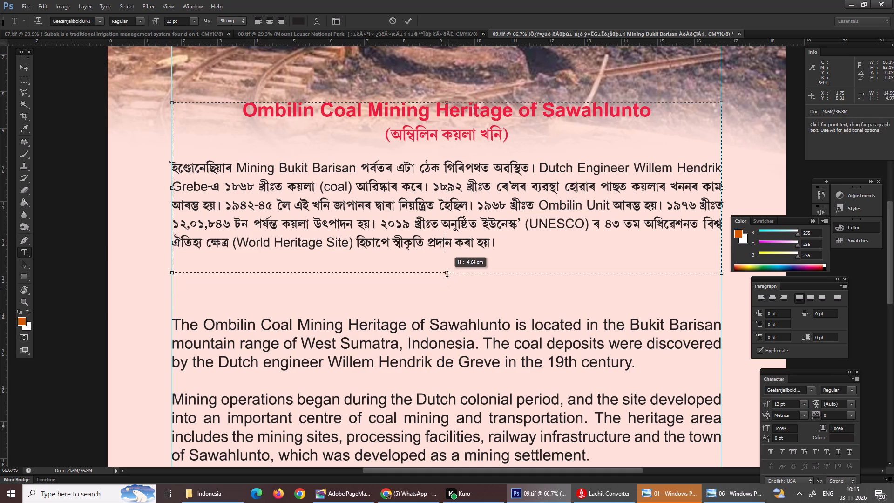
drag(447, 274, 447, 273)
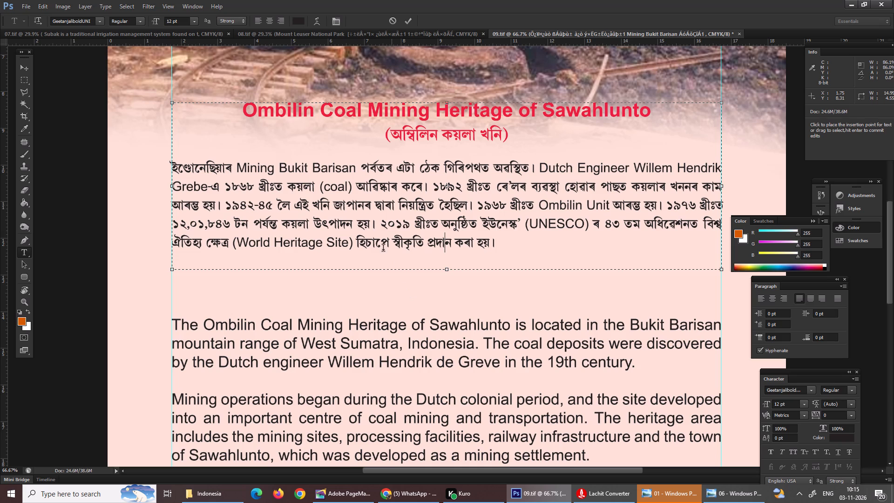
click(317, 186)
Move the heading and Assamese text block down, closer to the English body text.
key(ctrl+0)
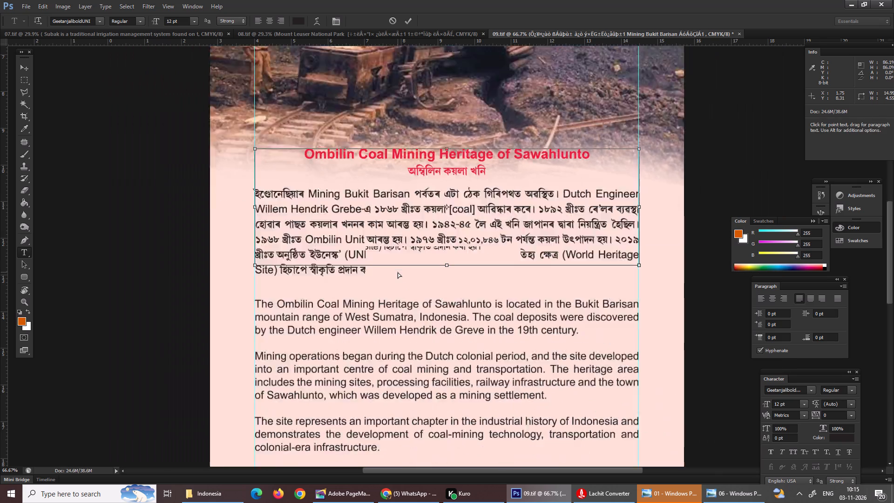
click(25, 67)
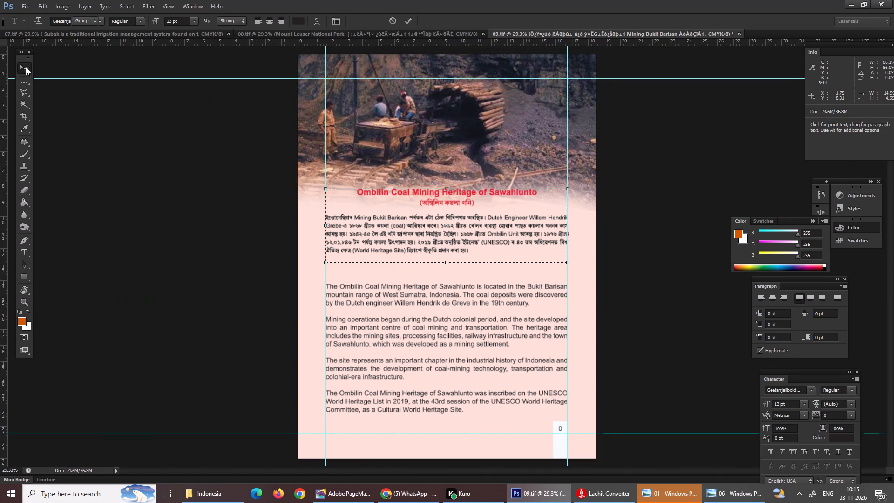
right_click(470, 217)
click(481, 224)
drag(467, 225, 467, 232)
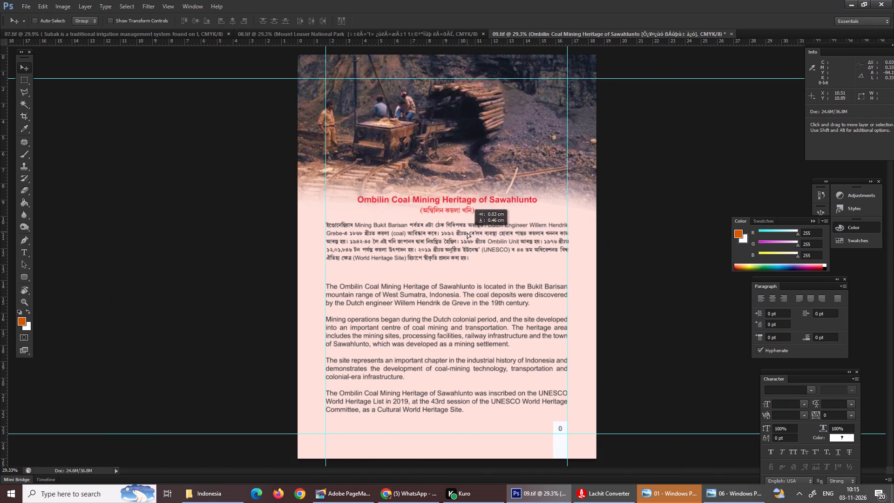
drag(467, 232, 466, 240)
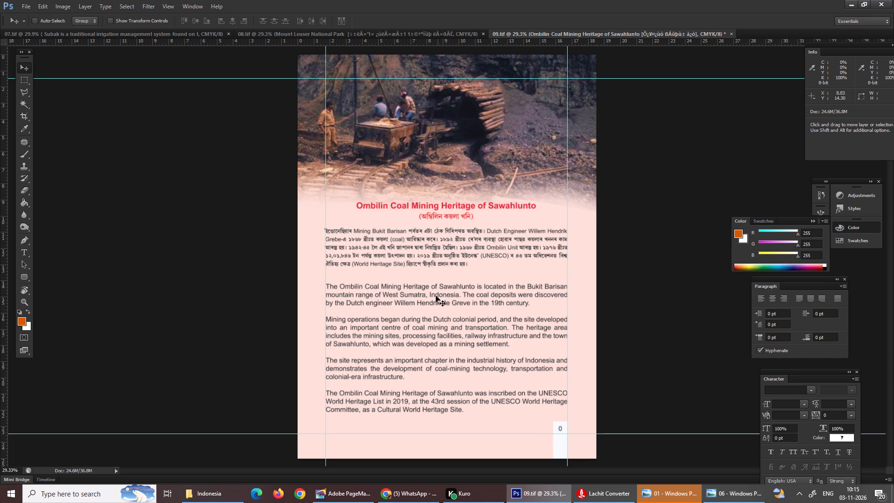
Set the whole English body text layer to 10 pt.
right_click(433, 333)
click(461, 347)
right_click(447, 338)
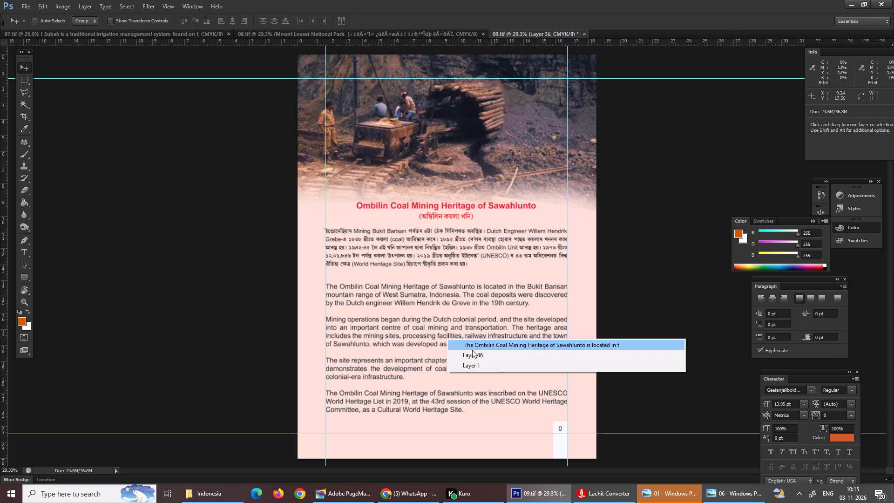
click(472, 350)
drag(472, 350, 470, 345)
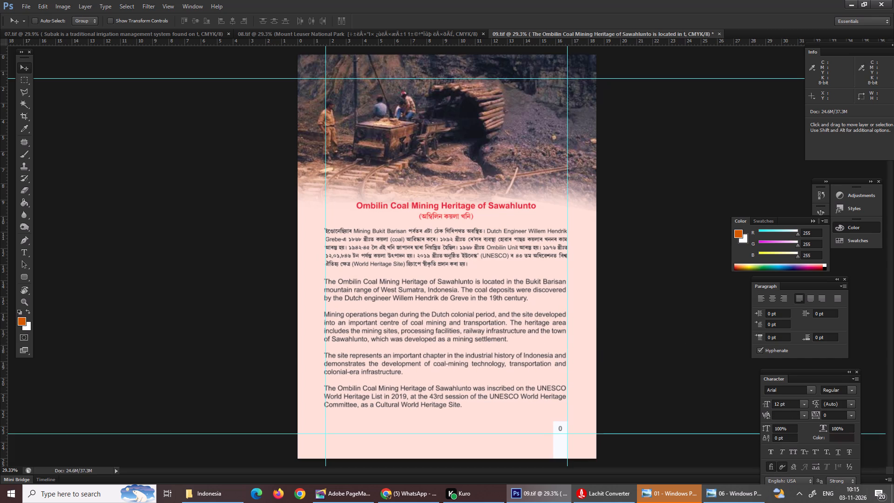
drag(794, 401, 722, 403)
text(10)
key(Return)
Move the English body text down and fit it between the two vertical guides.
drag(397, 318, 399, 328)
drag(401, 323, 401, 331)
Move the heading and Assamese text block down to sit just above the English body text.
right_click(434, 237)
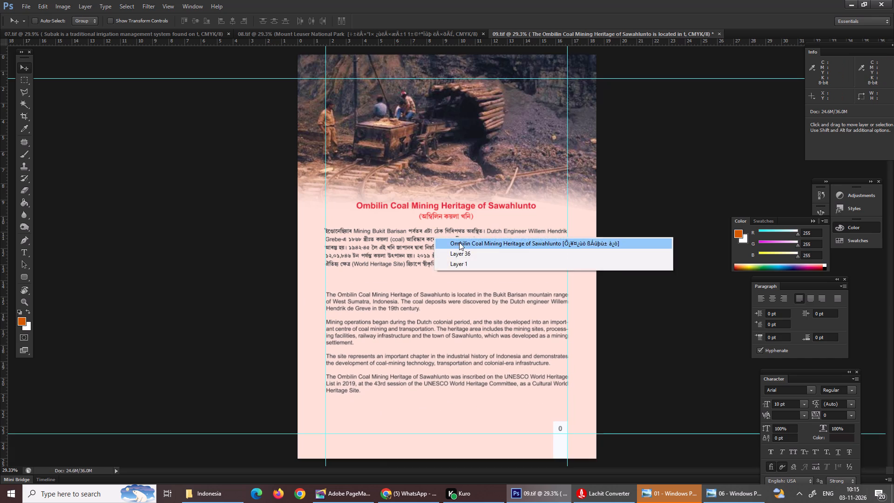
click(460, 243)
drag(462, 241, 462, 256)
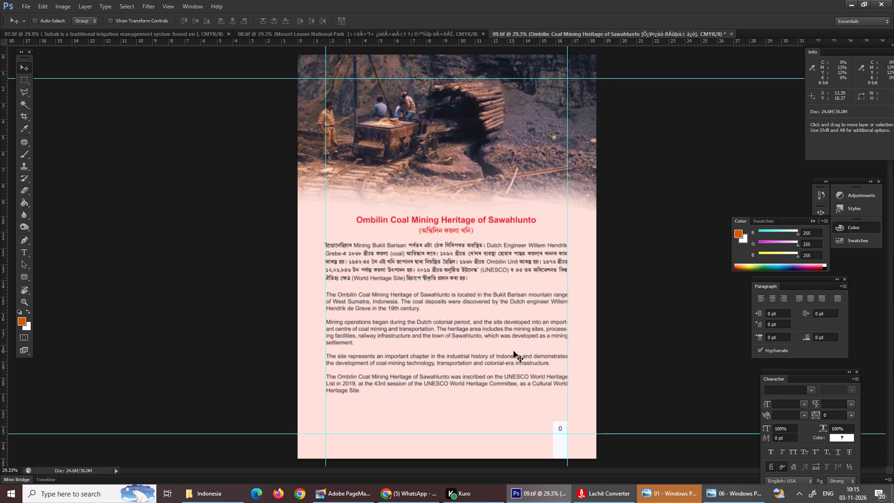
key(Return)
Select the entire canvas of the finished Ombilin page.
key(ctrl+a)
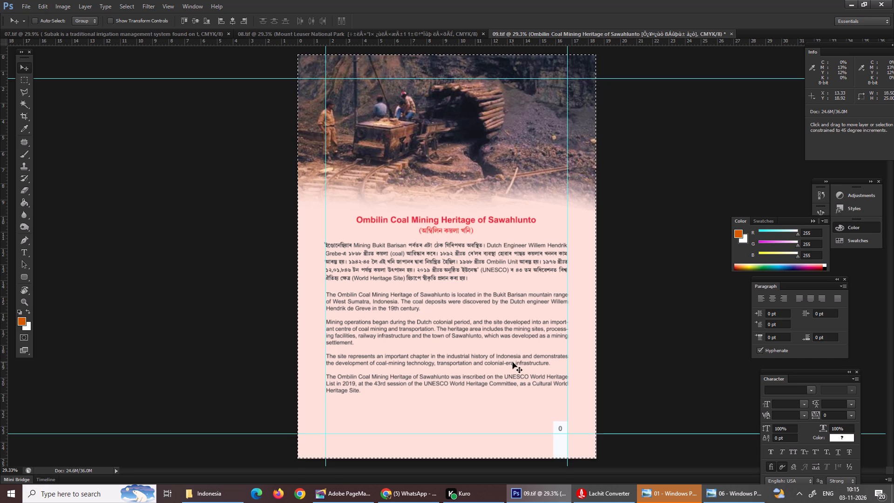
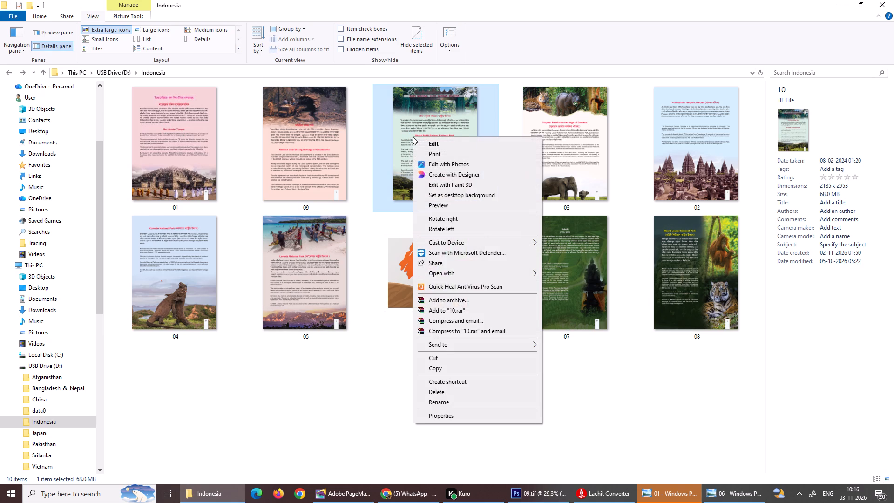
Open page 10 from the Indonesia folder in Photoshop and dismiss the text engine notice.
click(568, 278)
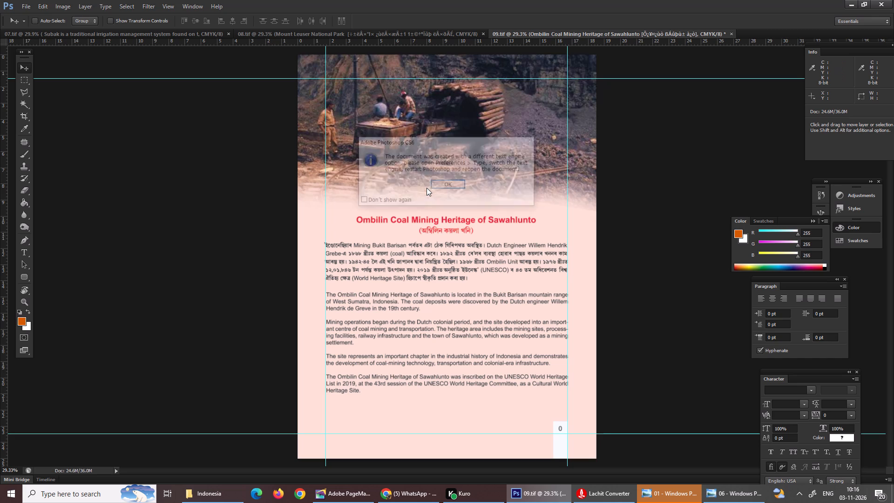
key(Return)
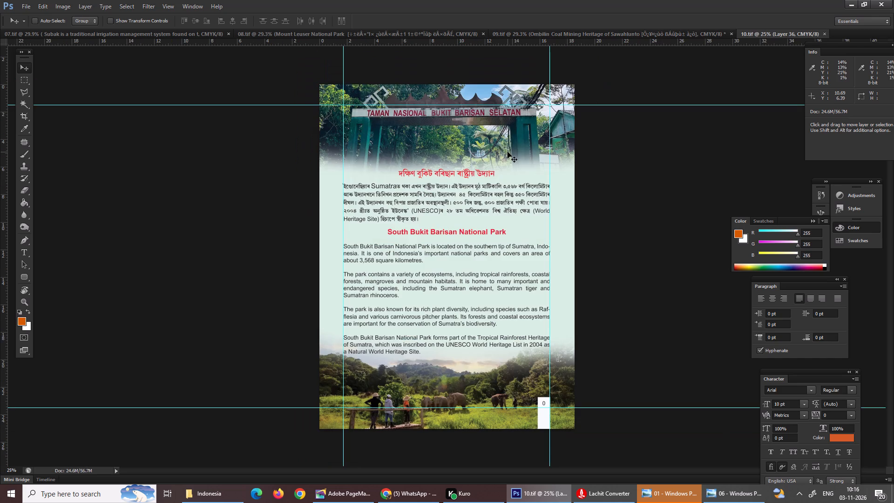
Move the English heading "South Bukit Barisan National Park" onto its own line above the Assamese heading.
key(ctrl+equal)
key(ctrl+equal)
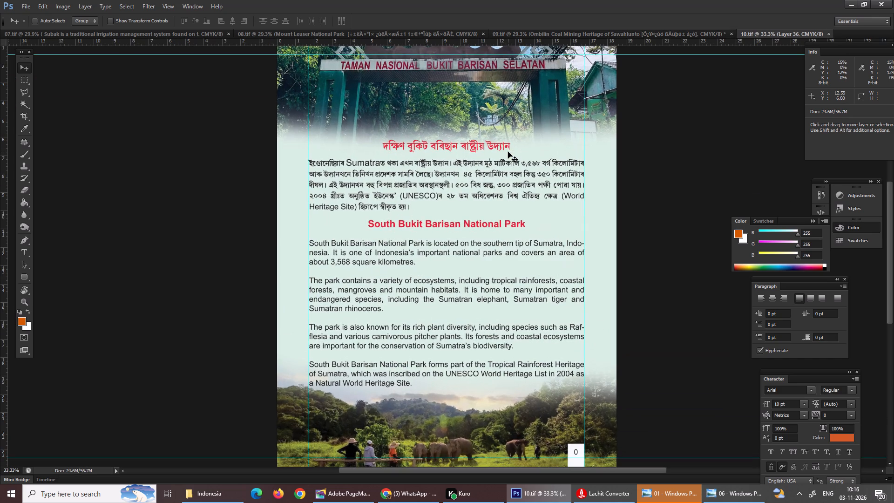
key(ctrl+equal)
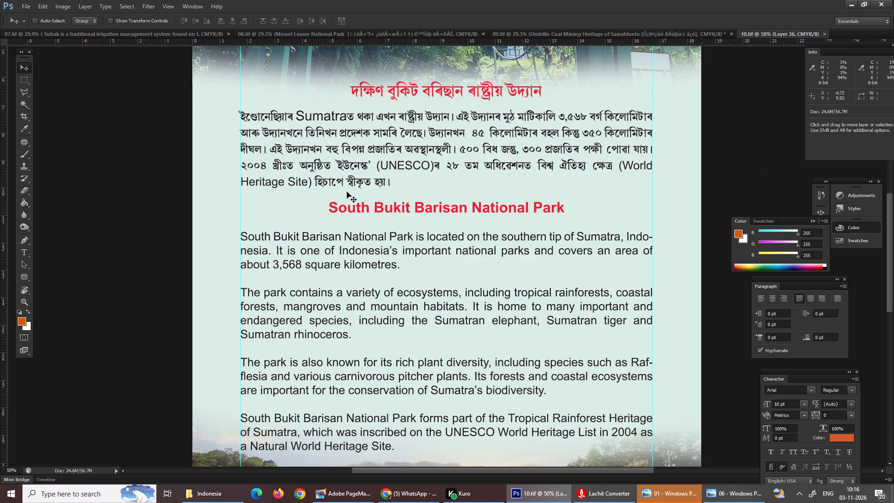
key(t)
click(393, 213)
drag(319, 211, 442, 214)
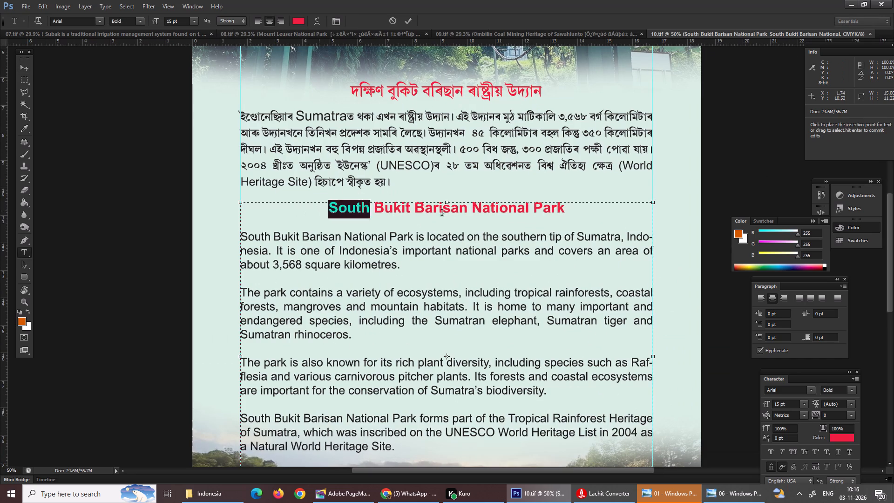
drag(442, 214, 588, 212)
key(ctrl+x)
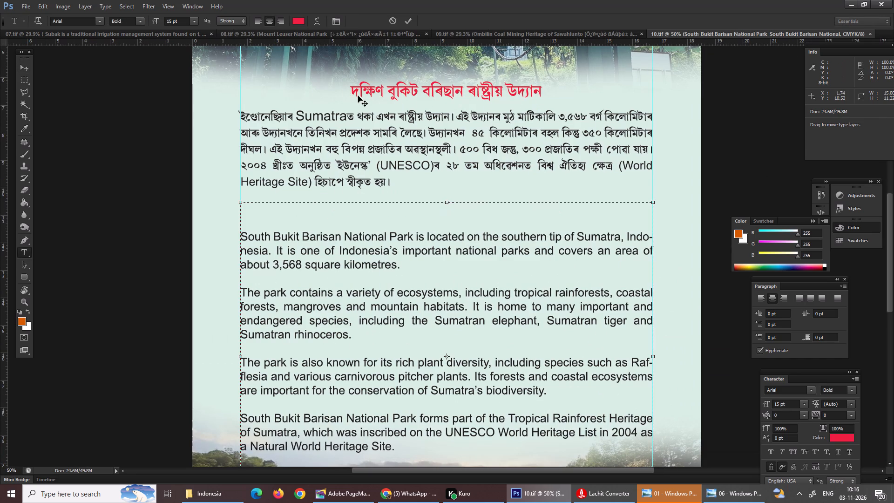
key(Return)
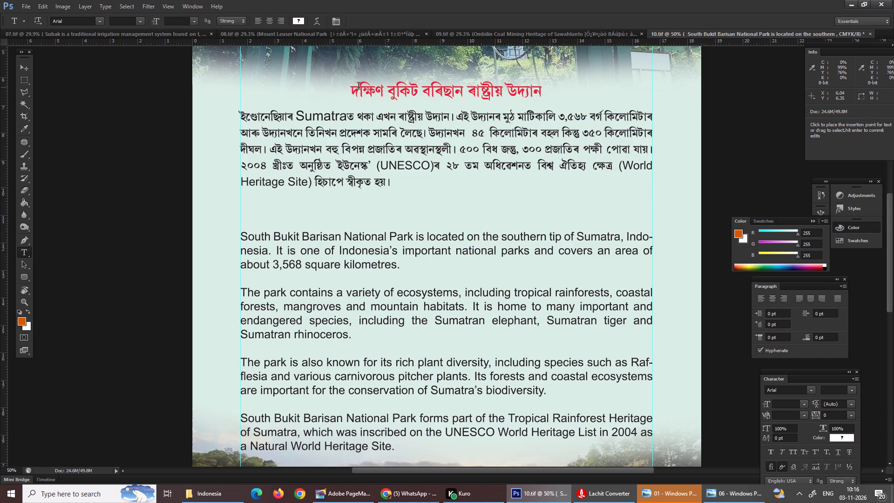
key(t)
click(349, 92)
key(ctrl+v)
key(space)
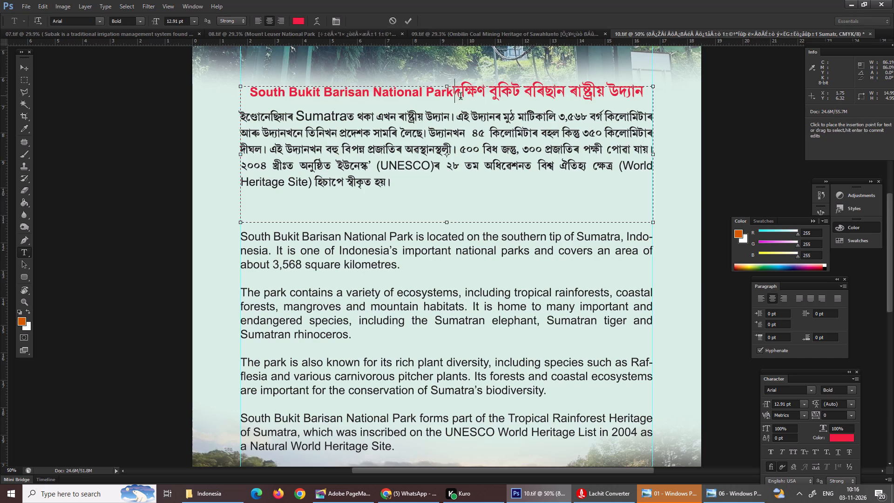
key(Return)
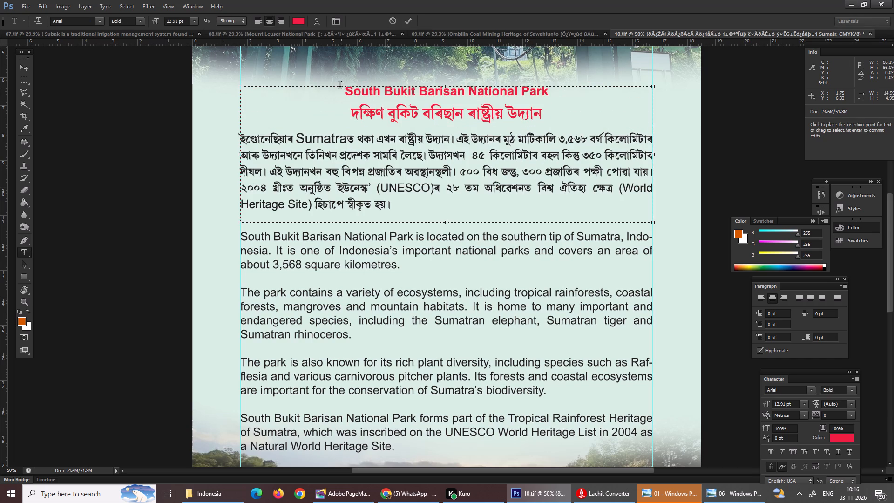
Set the moved English heading to 15 pt.
drag(340, 86, 596, 82)
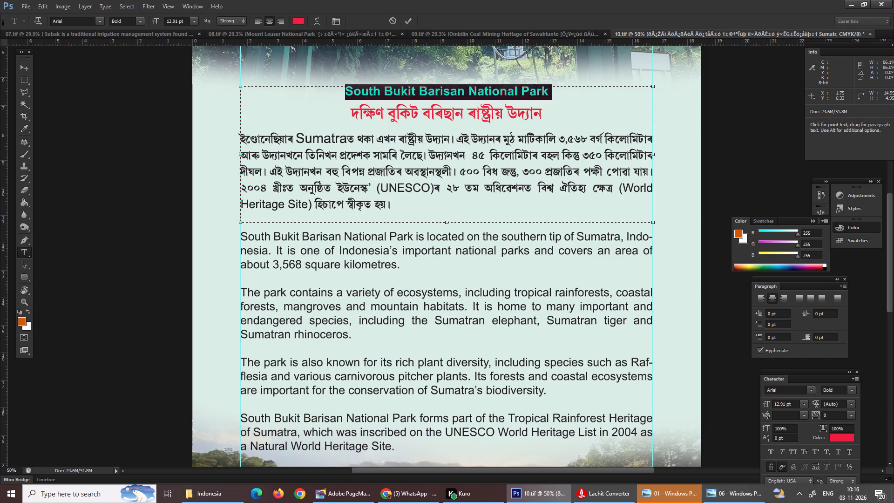
drag(792, 405, 740, 405)
key(1)
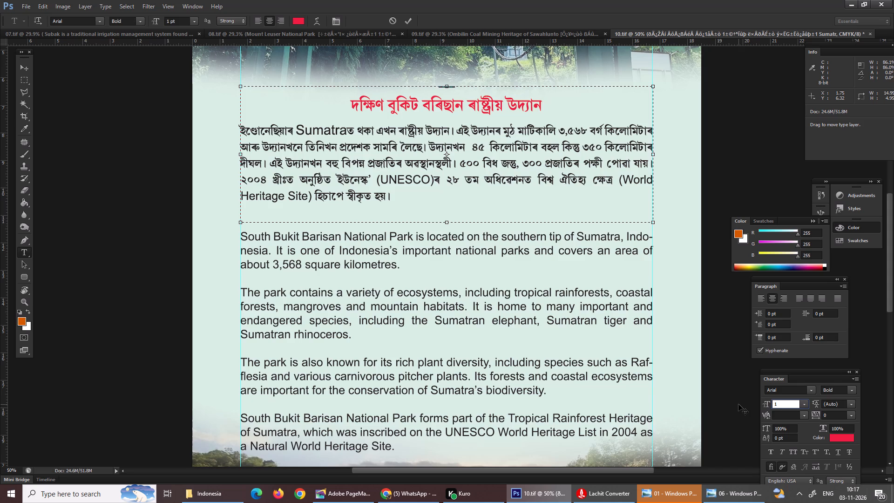
key(5)
click(440, 108)
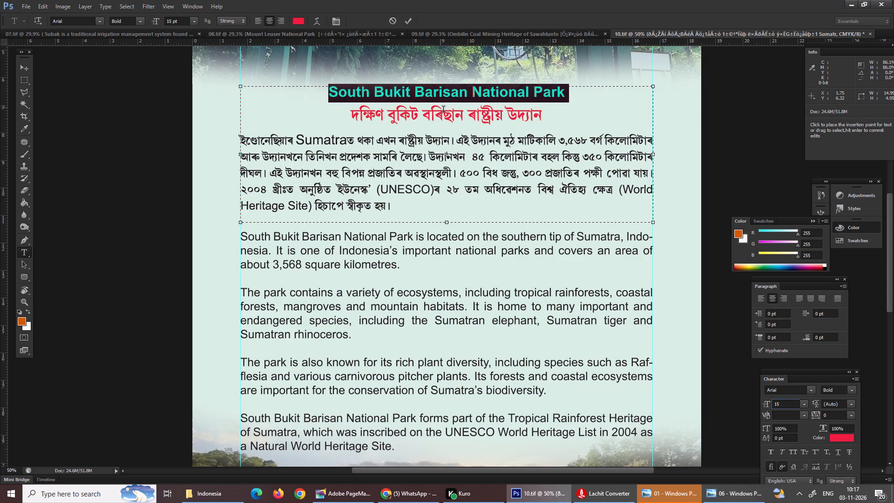
Copy the opening parenthesis from the PageMaker document and insert it before the Assamese heading in Photoshop.
click(445, 115)
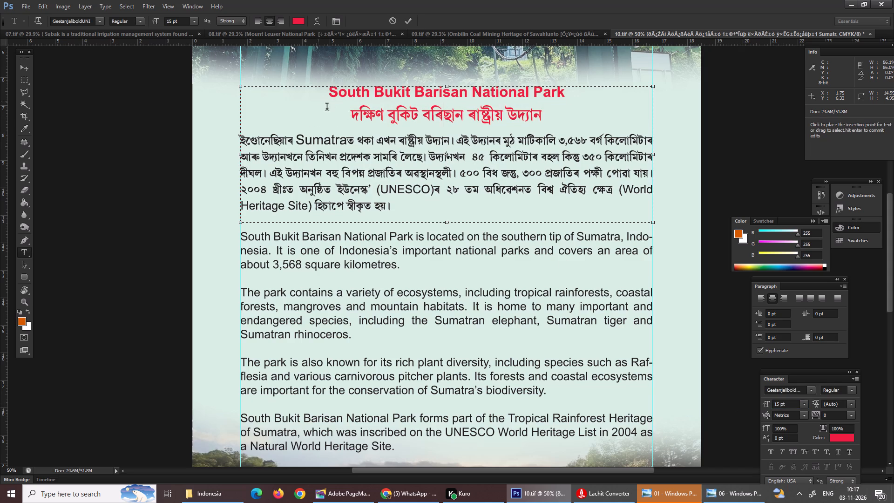
click(353, 118)
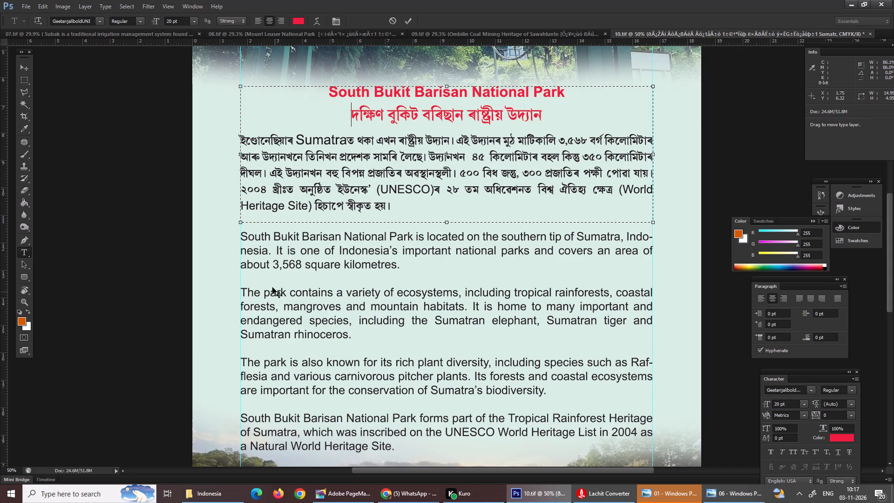
click(386, 170)
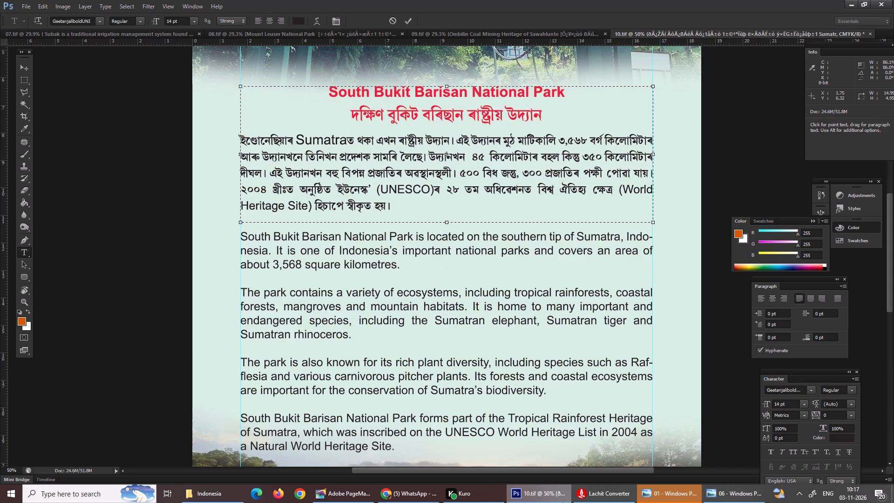
click(346, 491)
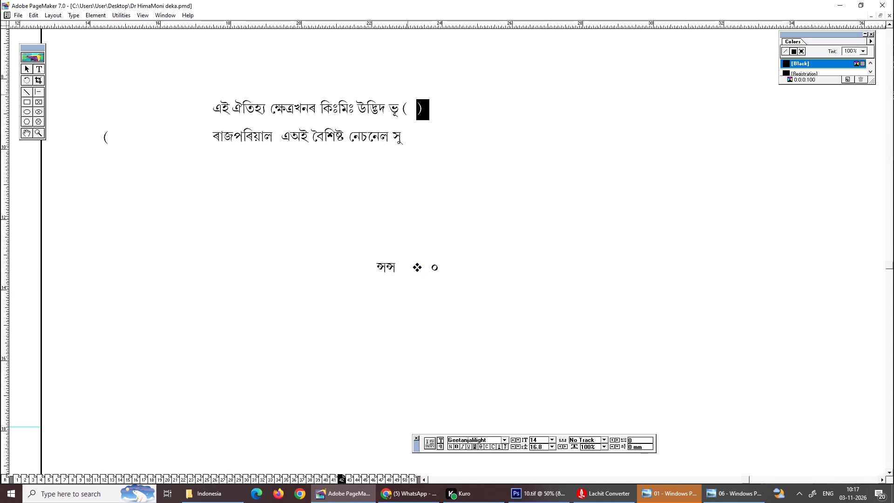
drag(401, 109, 406, 111)
key(ctrl+c)
key(ctrl+c)
key(ctrl+c)
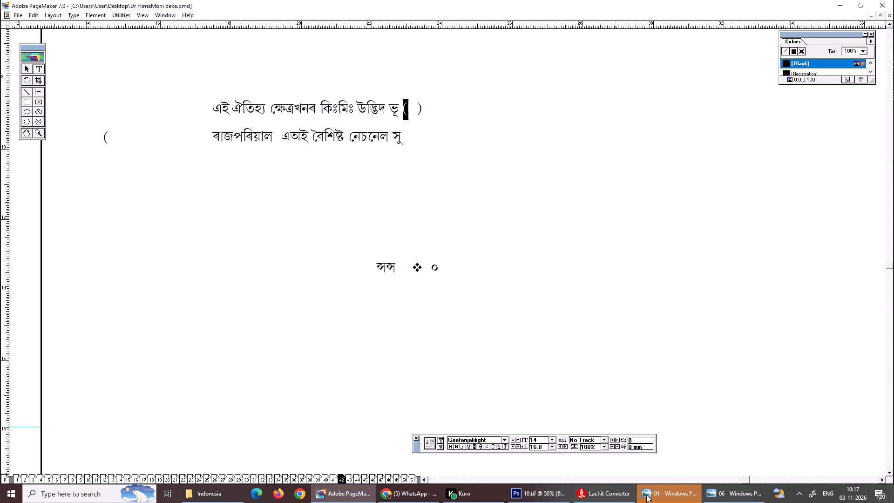
key(ctrl+c)
click(511, 490)
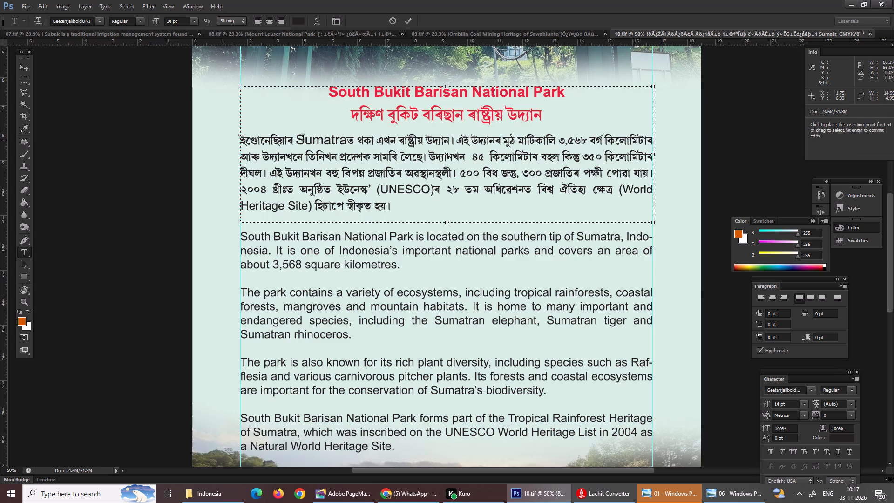
click(354, 108)
key(ctrl+v)
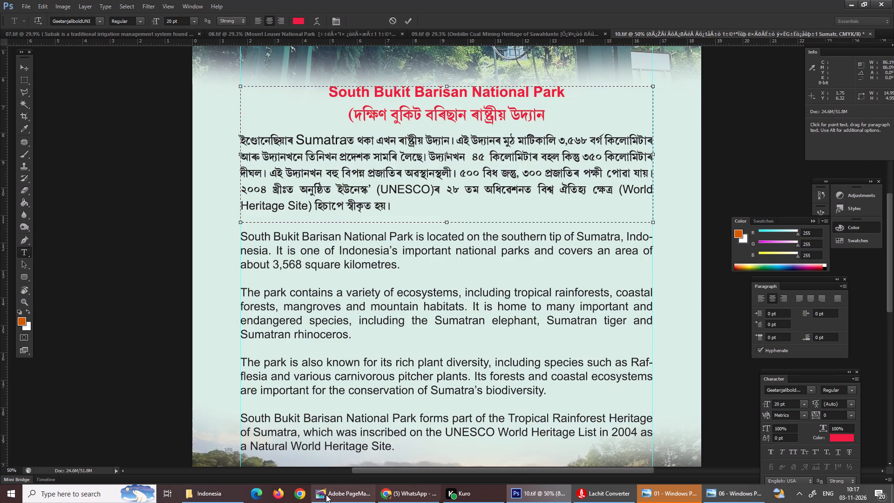
Copy the closing parenthesis from the PageMaker document and add it after the Assamese heading in Photoshop.
click(326, 495)
drag(418, 107, 428, 114)
key(ctrl+c)
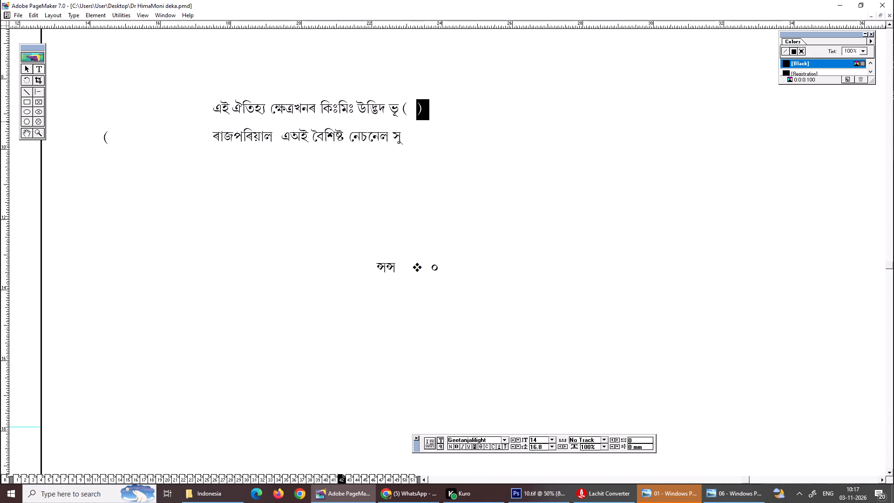
key(ctrl+c)
click(539, 502)
click(544, 113)
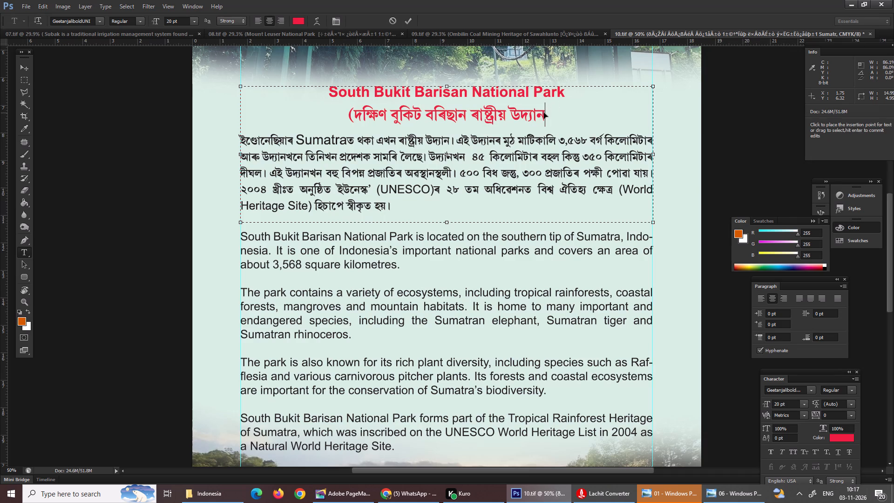
key(ctrl+v)
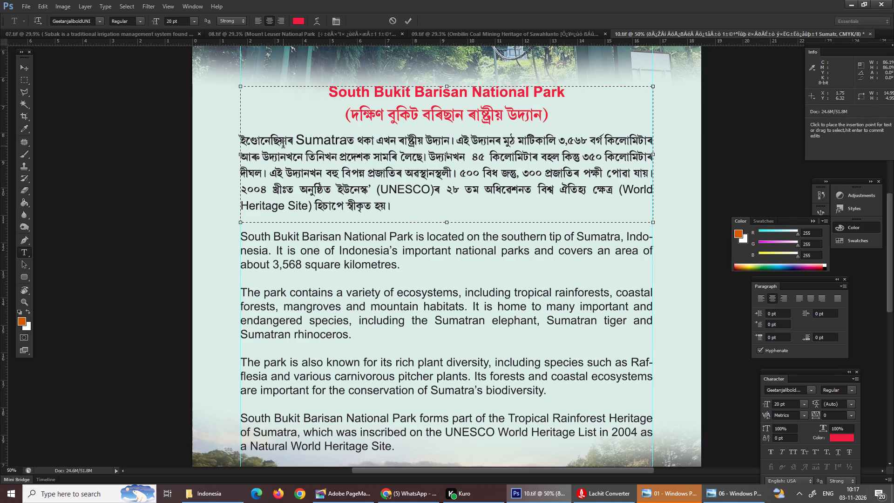
Set the Assamese body paragraph to 12 pt and shorten its text box to about 4.2 cm high.
drag(393, 209, 222, 143)
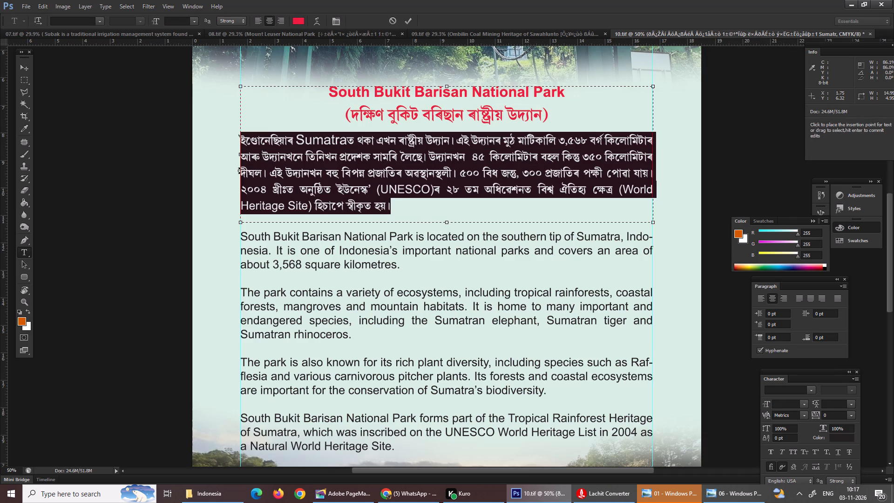
click(779, 406)
text(12)
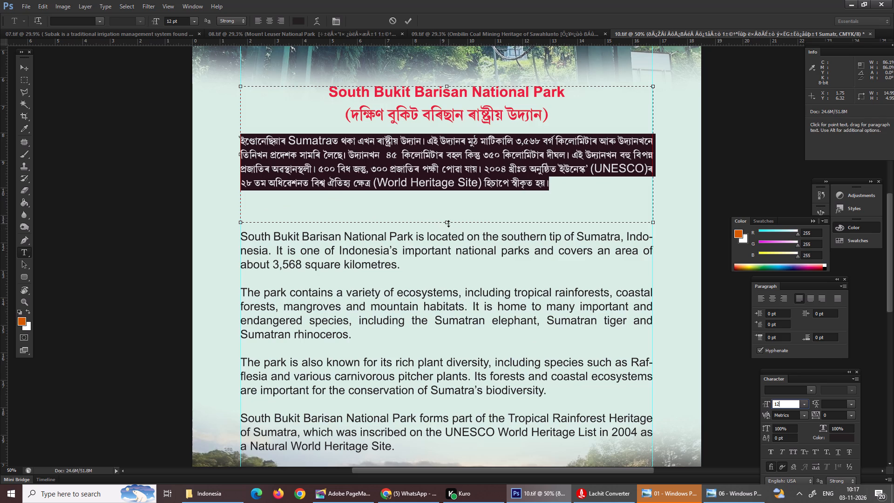
drag(448, 224, 451, 203)
key(Return)
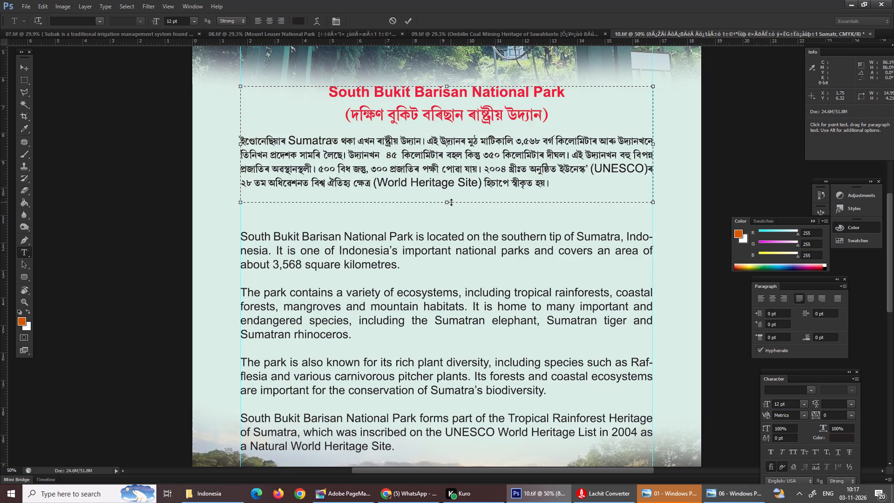
Set the four English body paragraphs to 10 pt and shorten their text box to about 7.7 cm high.
scroll(461, 227, down, 10)
scroll(461, 227, up, 1)
scroll(461, 227, down, 4)
drag(413, 353, 354, 334)
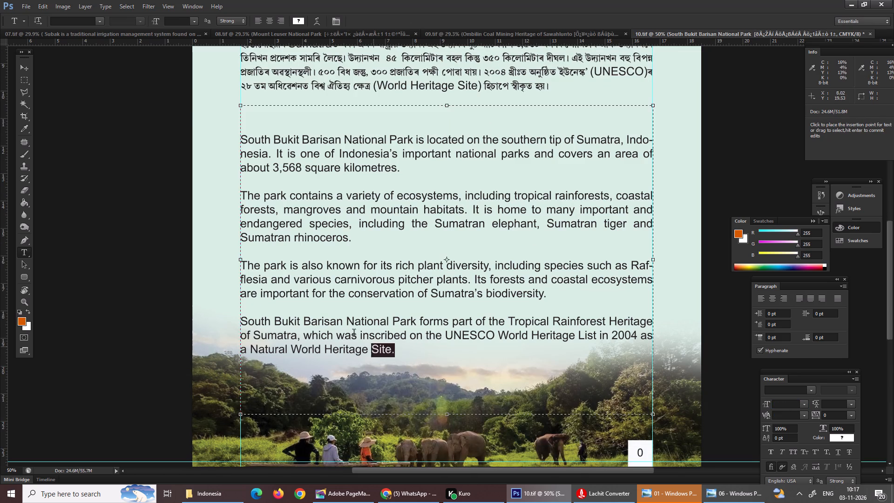
drag(354, 334, 241, 143)
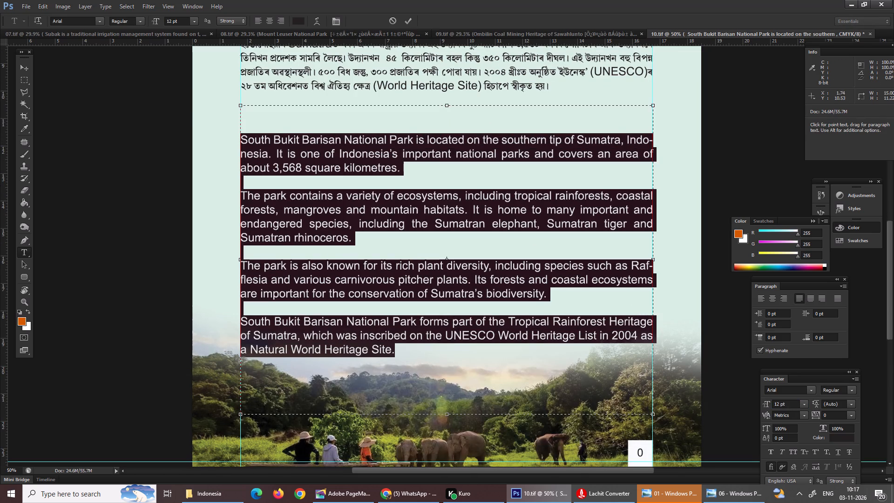
drag(788, 406, 717, 398)
key(1)
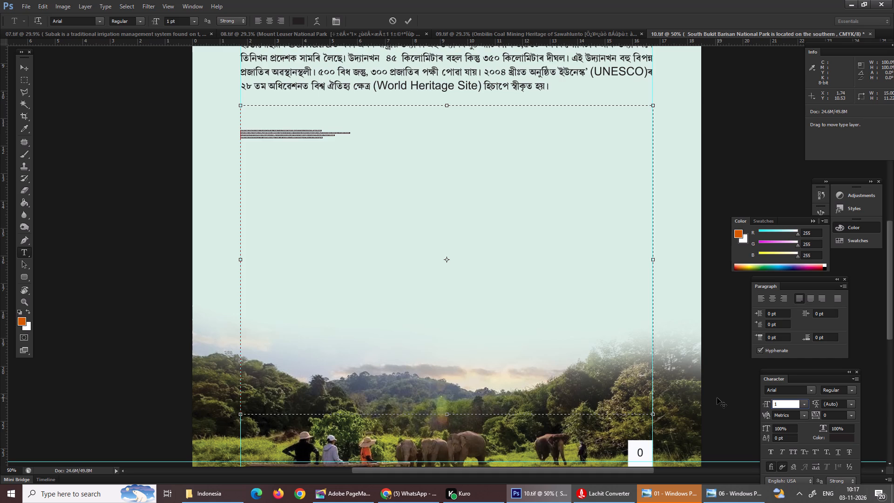
key(0)
drag(448, 416, 449, 353)
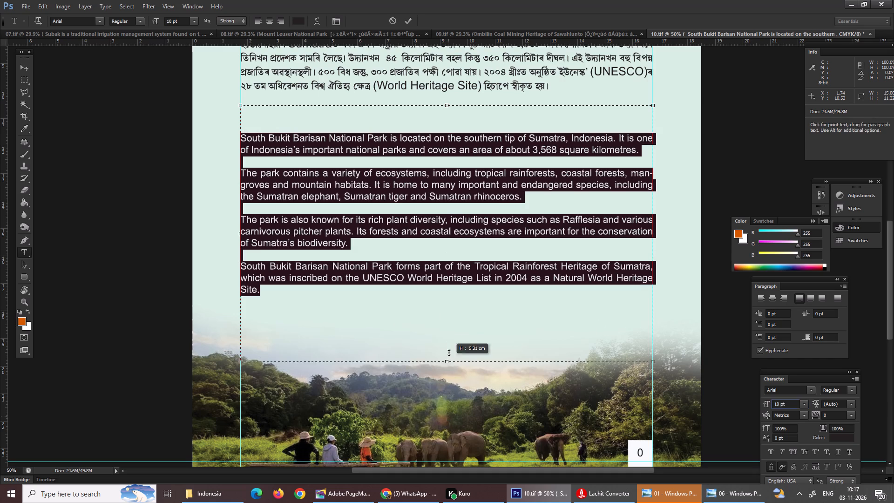
drag(449, 353, 449, 319)
key(ctrl+0)
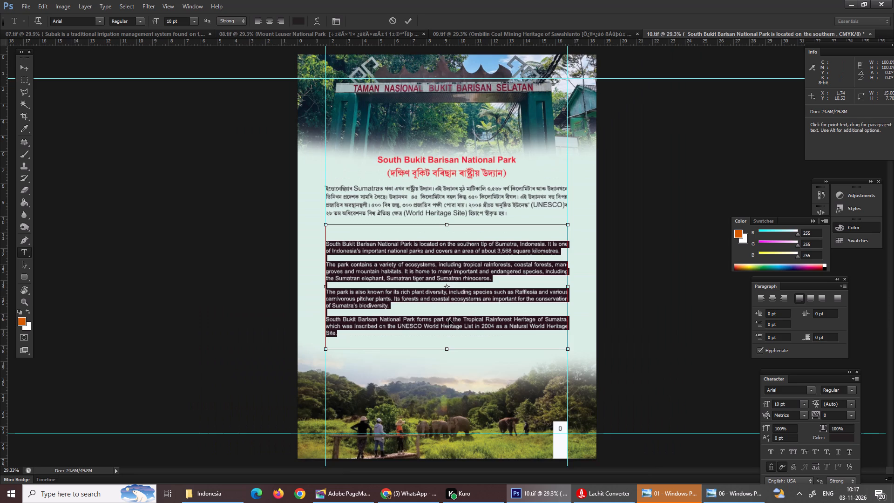
key(ctrl+equal)
key(ctrl+equal)
key(ctrl+equal)
key(Return)
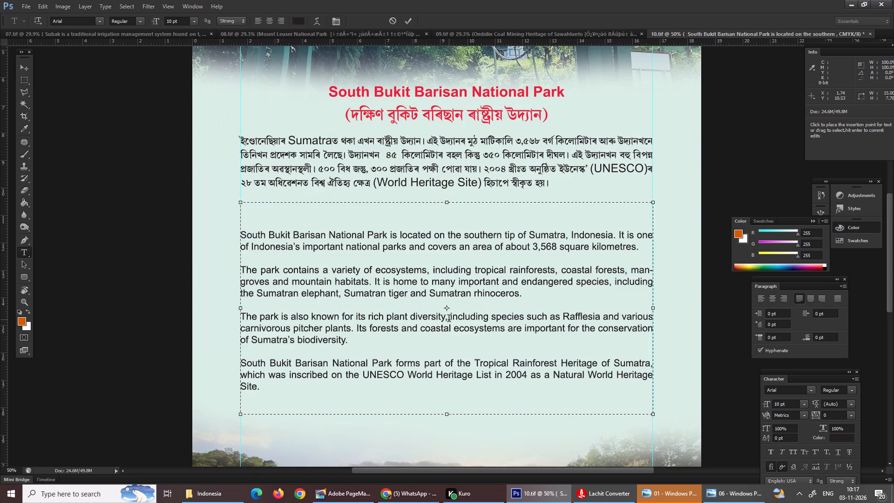
Copy the abbreviation কিঃমিঃ from the PageMaker document and replace the first কিলোমিটাৰ in the Assamese body paragraph in Photoshop with it.
key(ctrl+equal)
scroll(449, 319, up, 6)
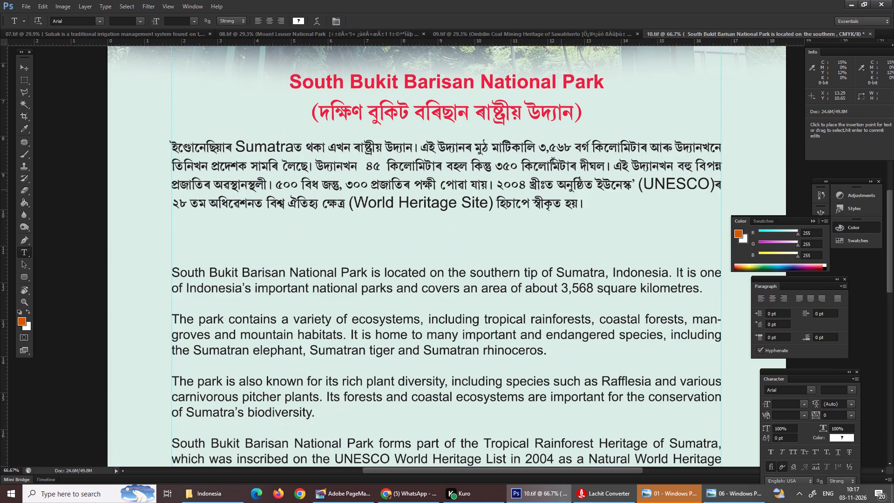
click(362, 497)
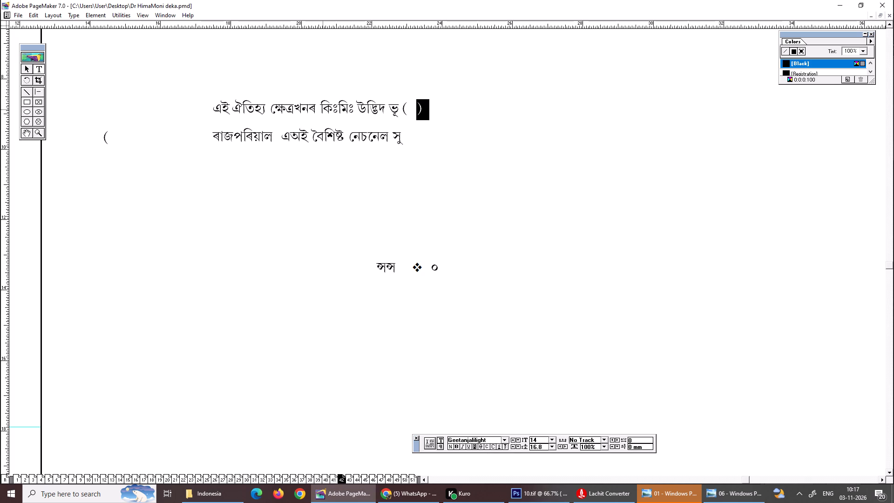
drag(321, 109, 352, 109)
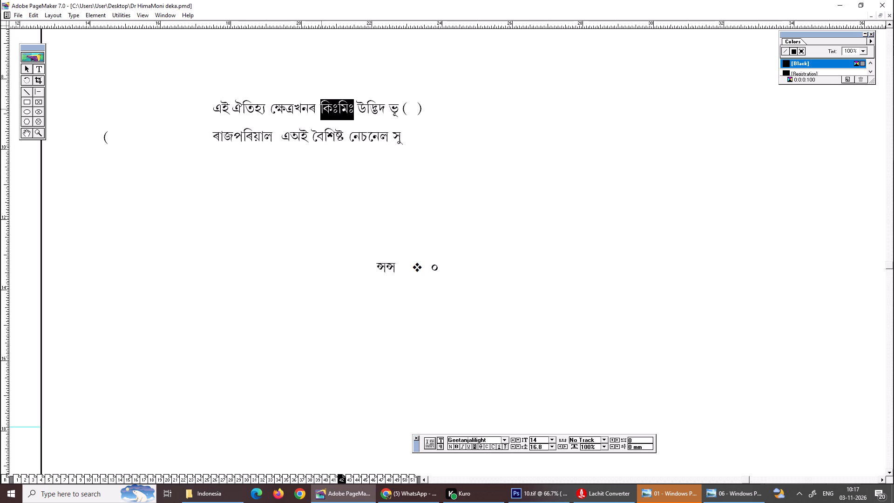
key(ctrl+c)
key(ctrl+c)
key(ctrl+c)
click(547, 494)
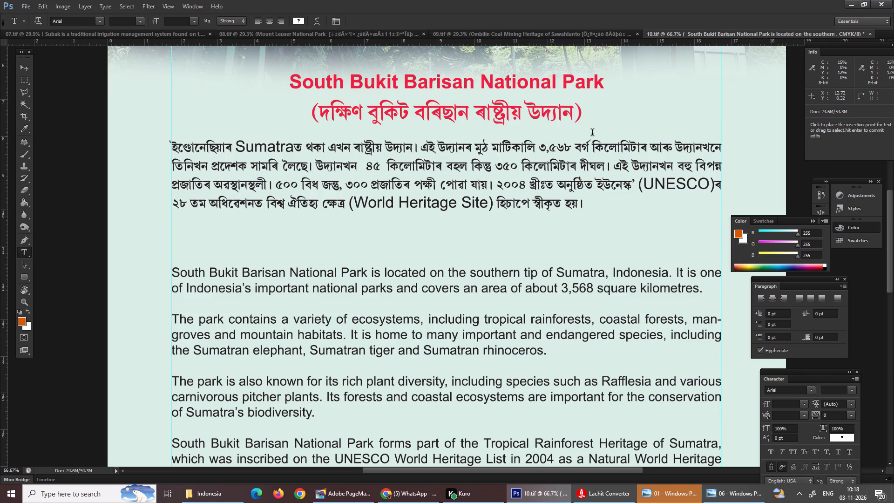
click(595, 148)
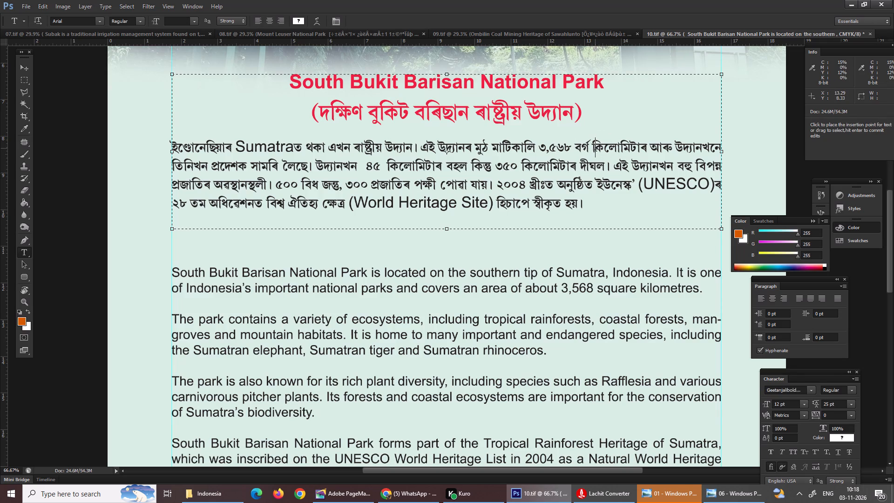
drag(591, 149, 646, 144)
key(ctrl+v)
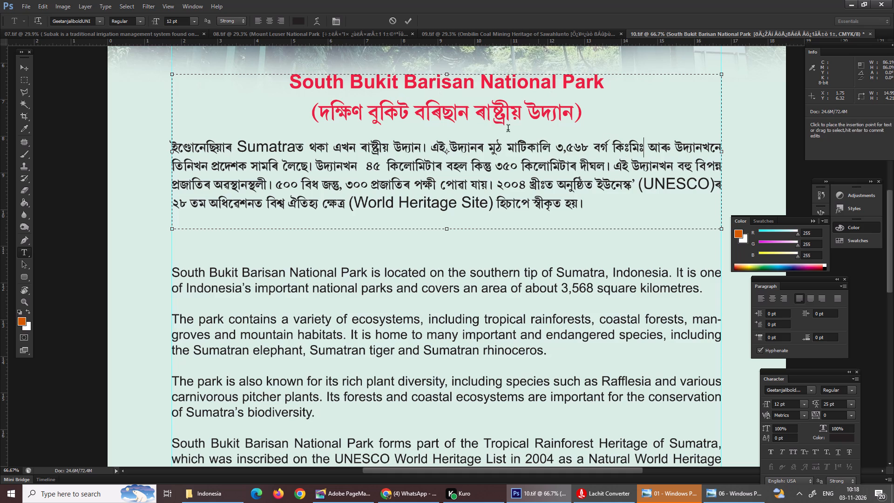
Replace the two remaining কিলোমিটাৰ words, after ৪৫ and ৩৫০ in the Assamese paragraph, with the copied কিঃমিঃ.
drag(385, 168, 401, 170)
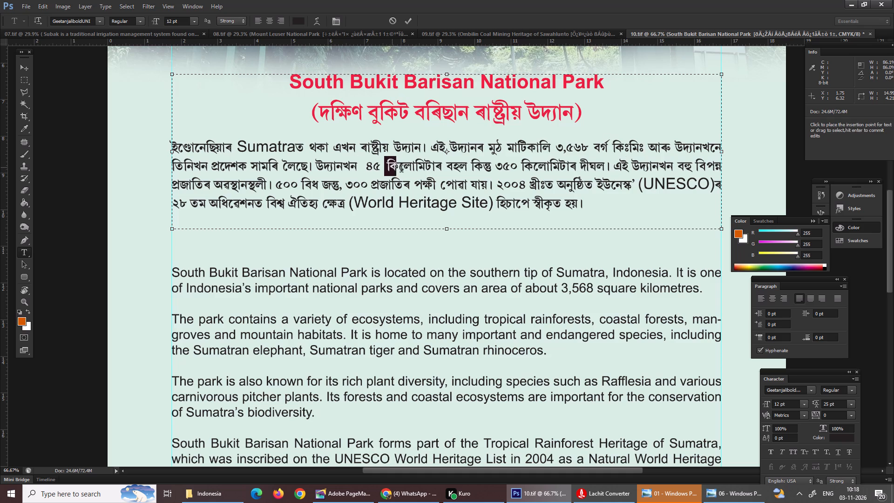
drag(401, 170, 439, 173)
key(ctrl+v)
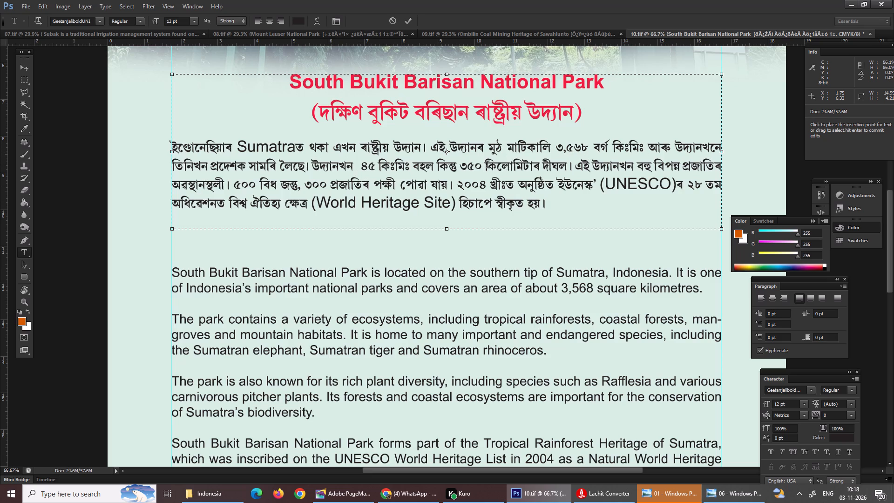
drag(485, 166, 514, 168)
drag(514, 168, 544, 169)
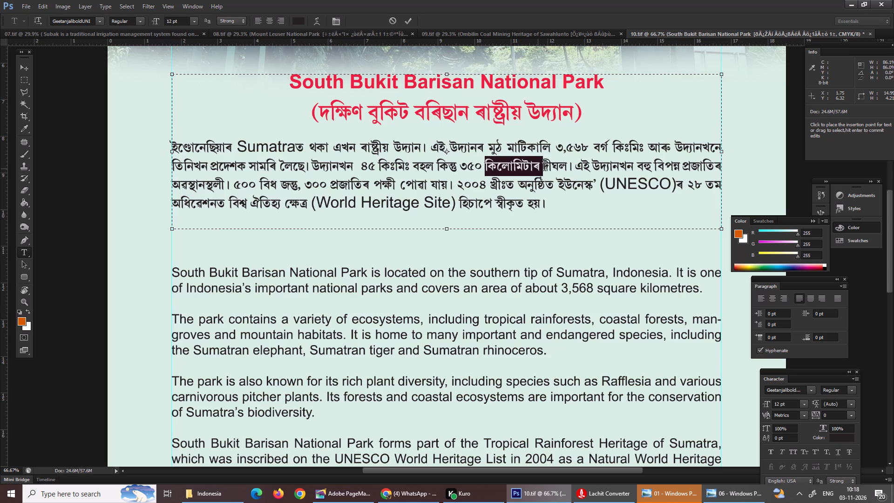
drag(544, 169, 538, 170)
key(ctrl+v)
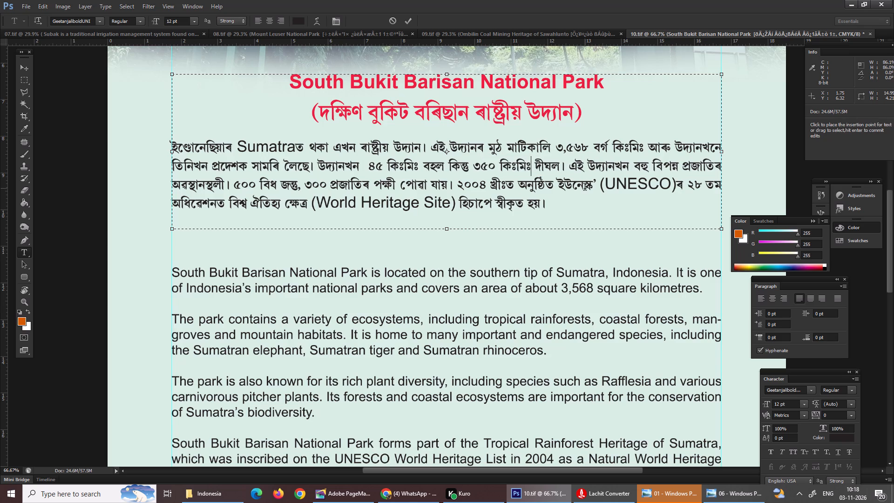
Set the English insertions (UNESCO) and (World Heritage Site) in the Assamese paragraph to 10 pt.
drag(595, 187, 603, 187)
click(603, 187)
drag(595, 189, 613, 188)
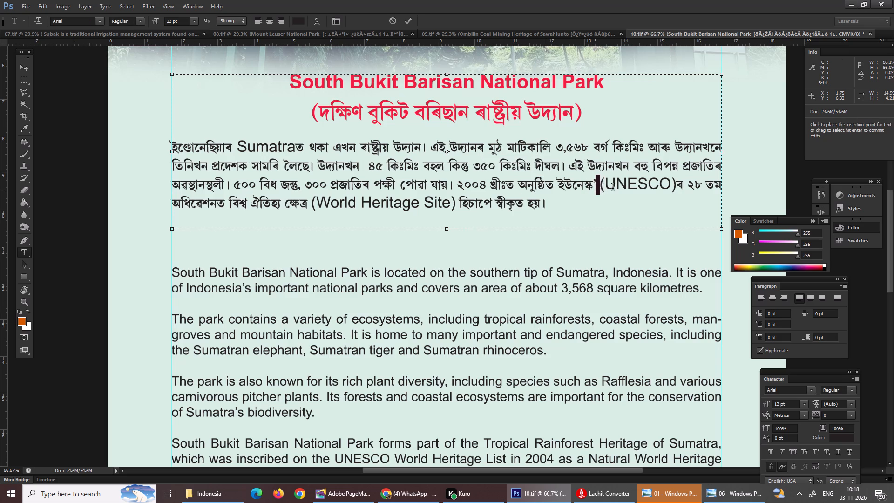
drag(613, 188, 677, 190)
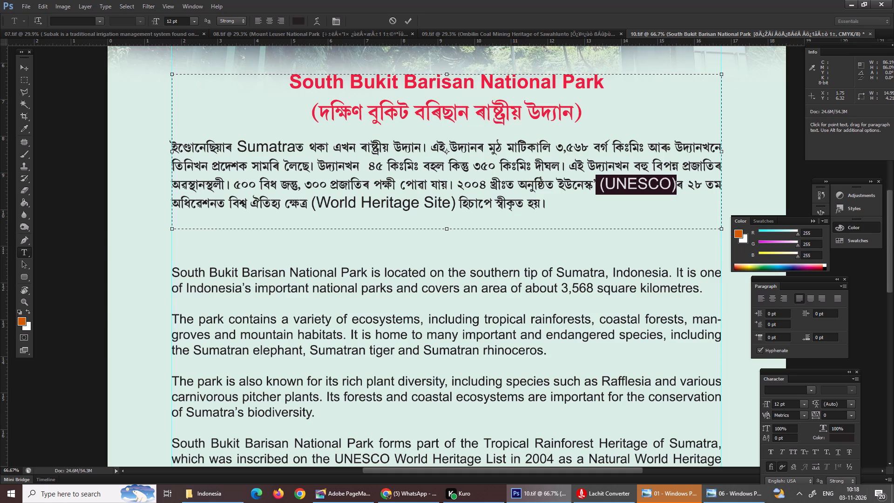
drag(788, 406, 737, 399)
text(10)
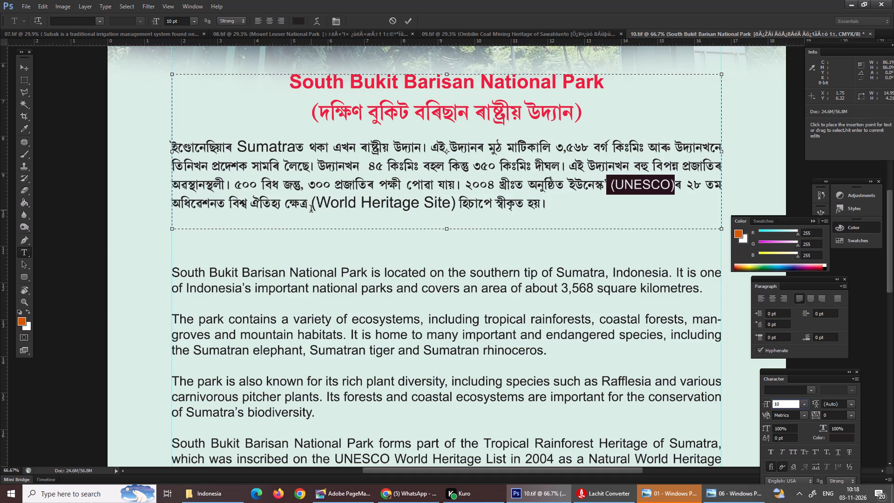
drag(311, 210, 453, 215)
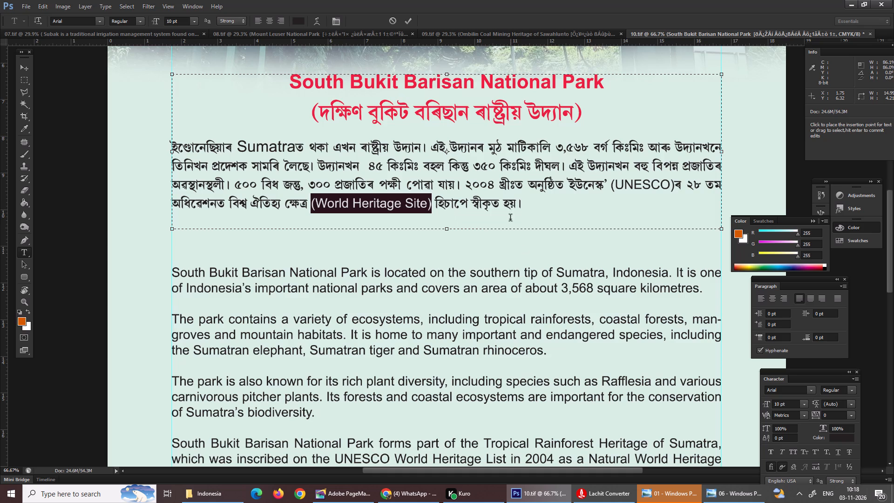
key(Return)
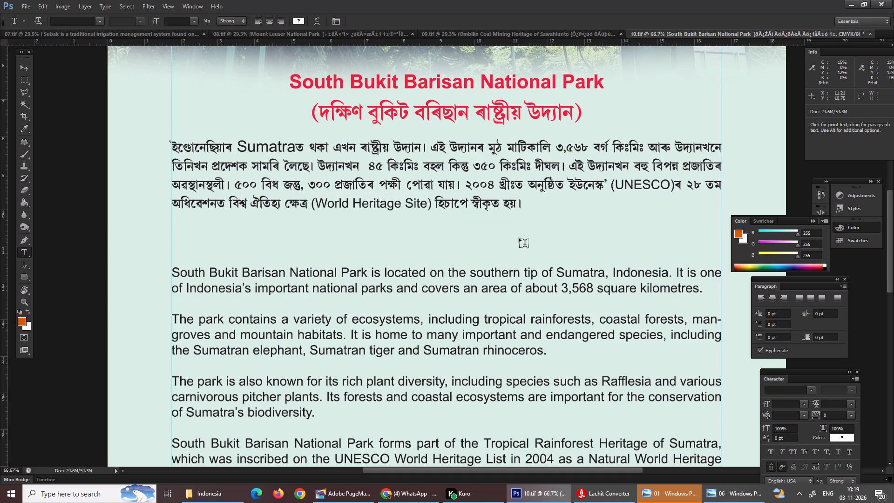
Move the text block with the headings and Assamese paragraph slightly down, closer to the English paragraphs.
key(ctrl+0)
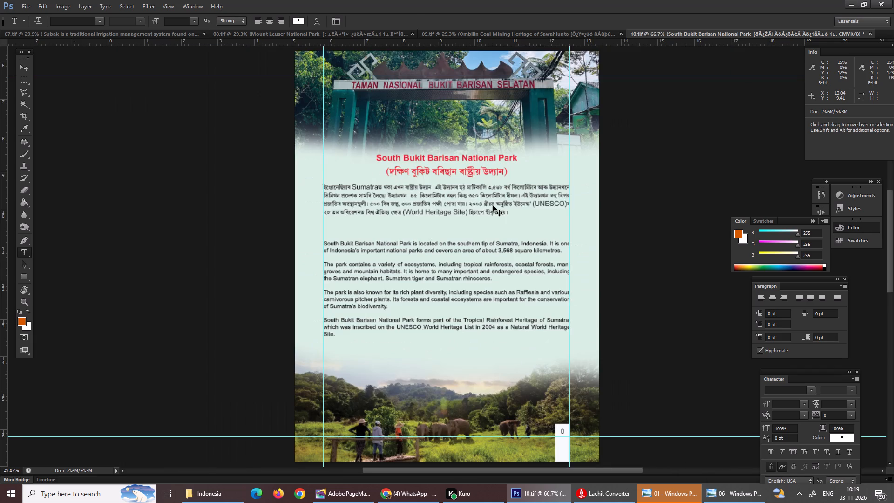
click(21, 70)
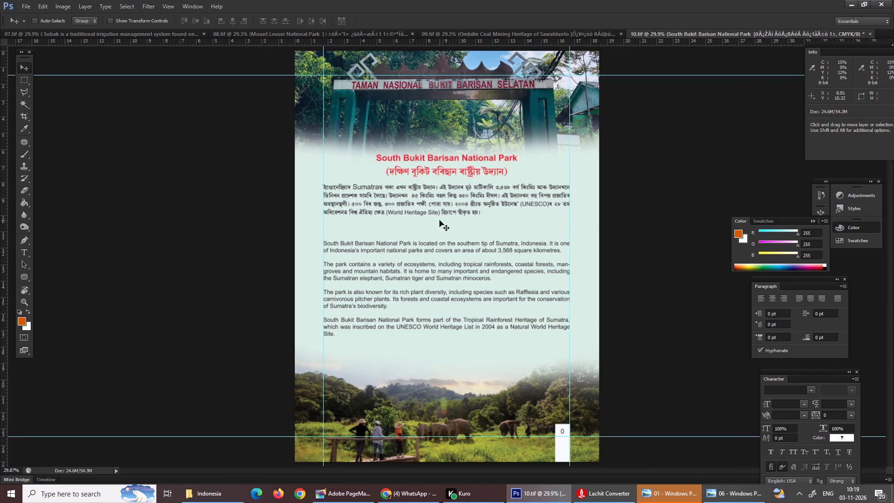
right_click(431, 190)
click(451, 199)
drag(437, 190, 436, 200)
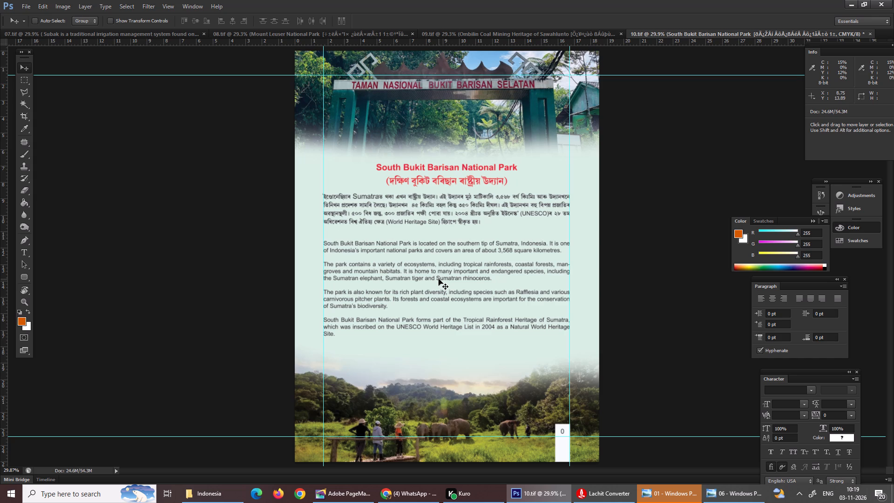
Save the South Bukit Barisan page and copy its whole canvas with all layers merged.
key(ctrl+s)
key(ctrl+s)
key(ctrl+a)
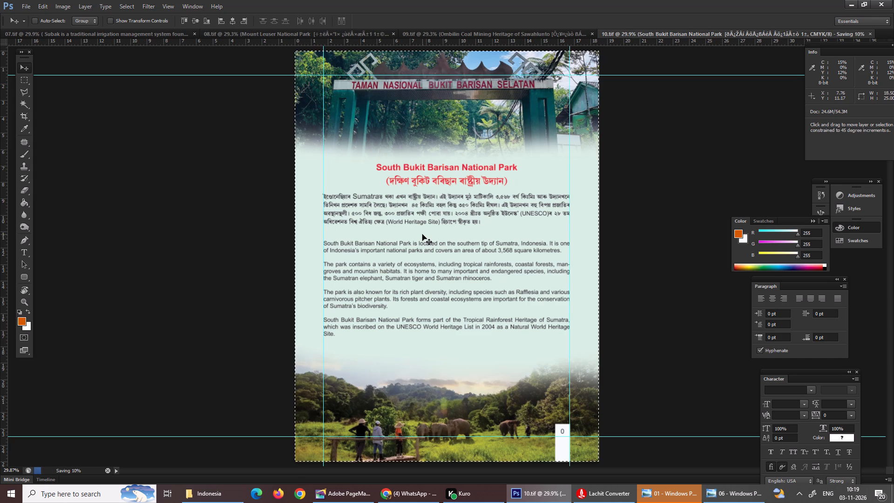
key(ctrl+shift+c)
key(ctrl+shift+c)
key(ctrl+shift+c)
key(ctrl+shift+c)
key(ctrl+shift+c)
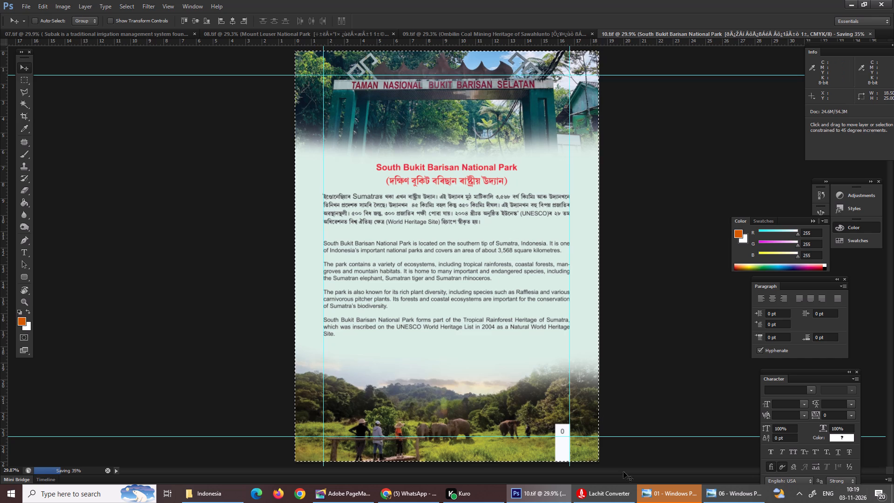
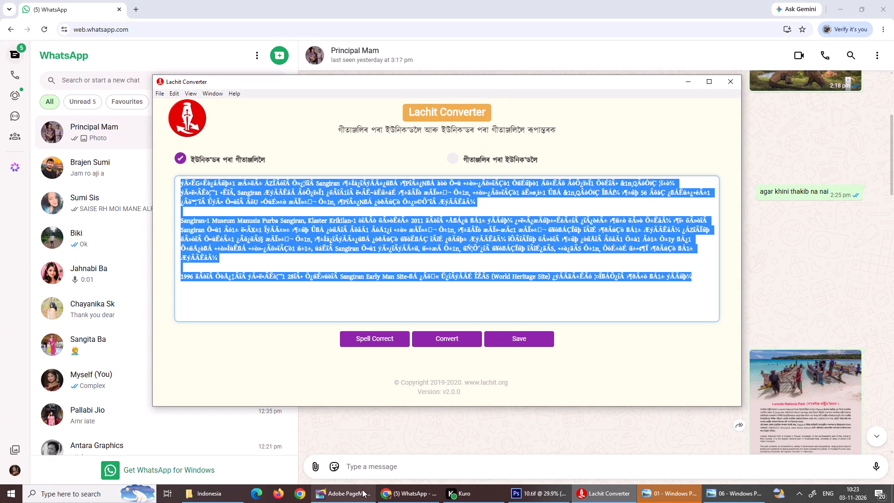
Switch to Photoshop and save the Ombilin Coal Mining Heritage of Sawahlunto page, 09.tif, keeping the document open.
click(542, 494)
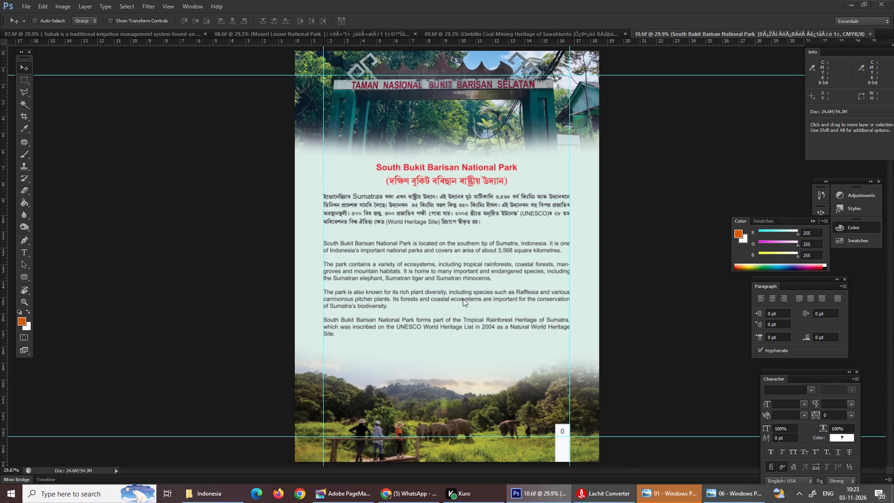
click(626, 31)
click(487, 176)
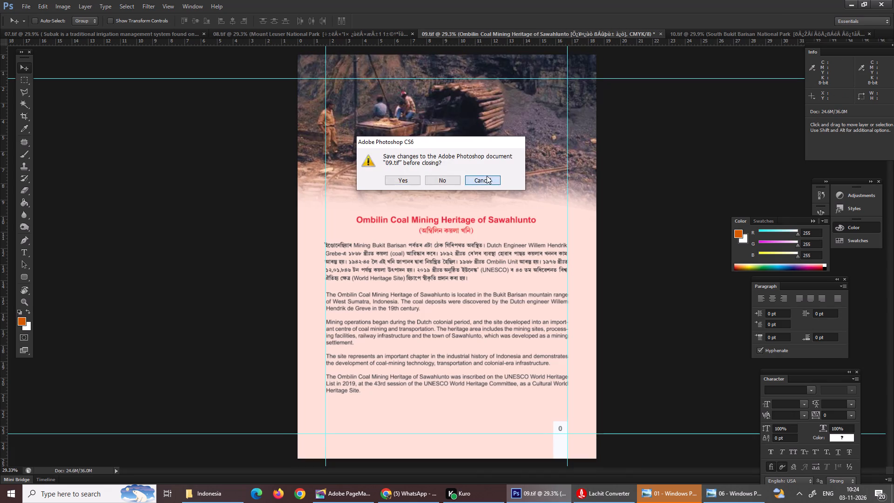
key(ctrl+s)
key(ctrl+s)
key(ctrl+s)
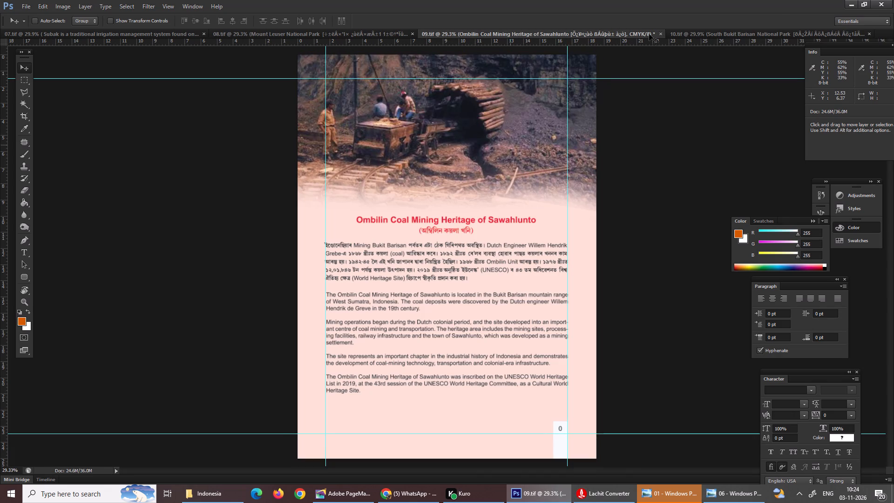
Close the 07.tif, 08.tif and 09.tif pages, keeping only the South Bukit Barisan page open.
click(673, 34)
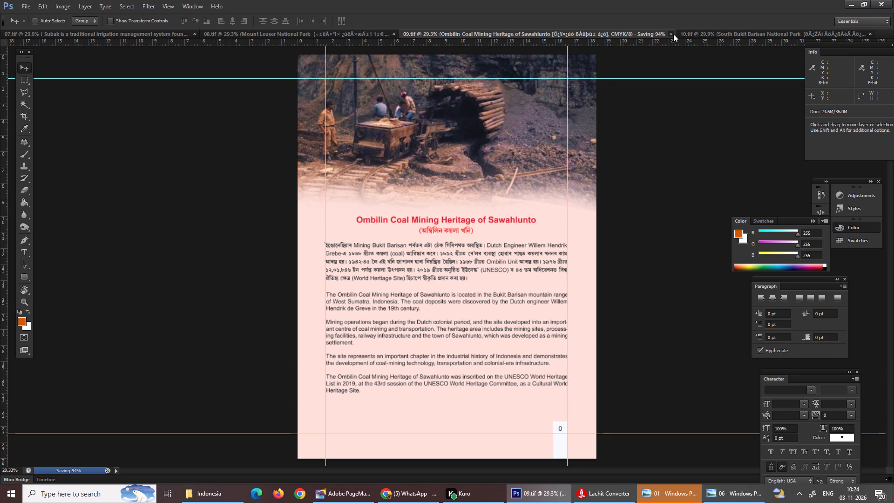
click(670, 33)
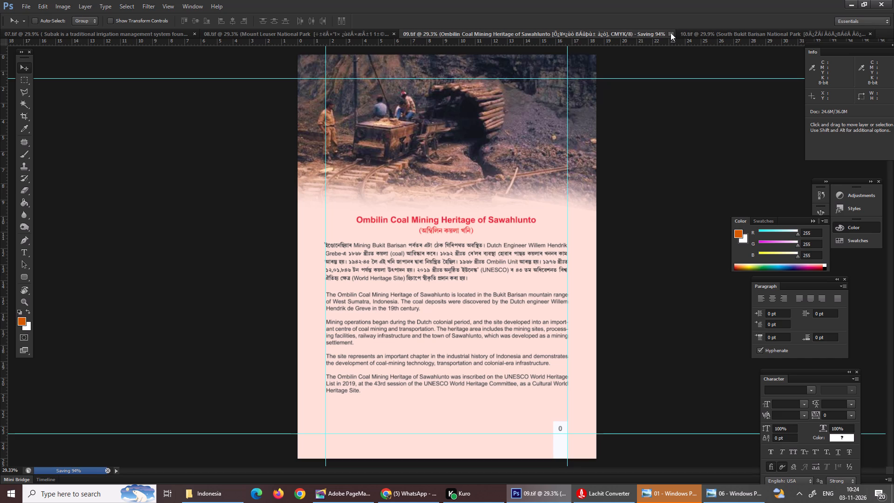
click(669, 33)
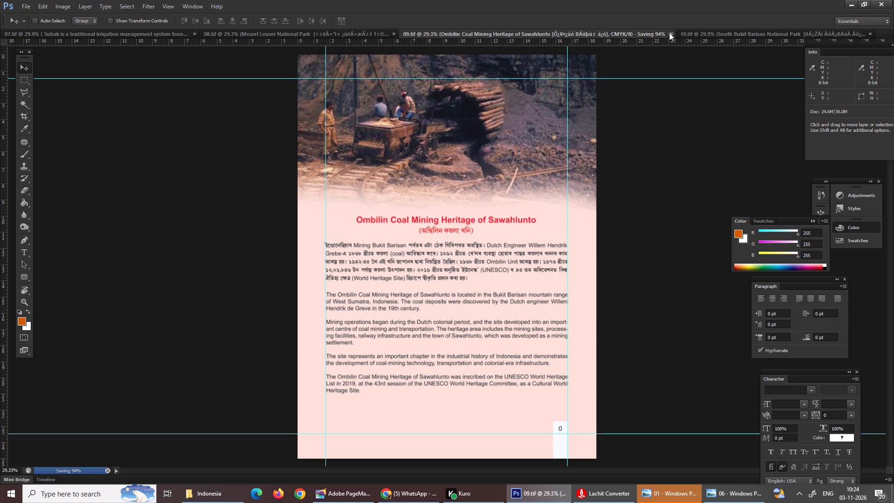
click(669, 33)
click(393, 33)
click(393, 33)
click(192, 32)
click(195, 33)
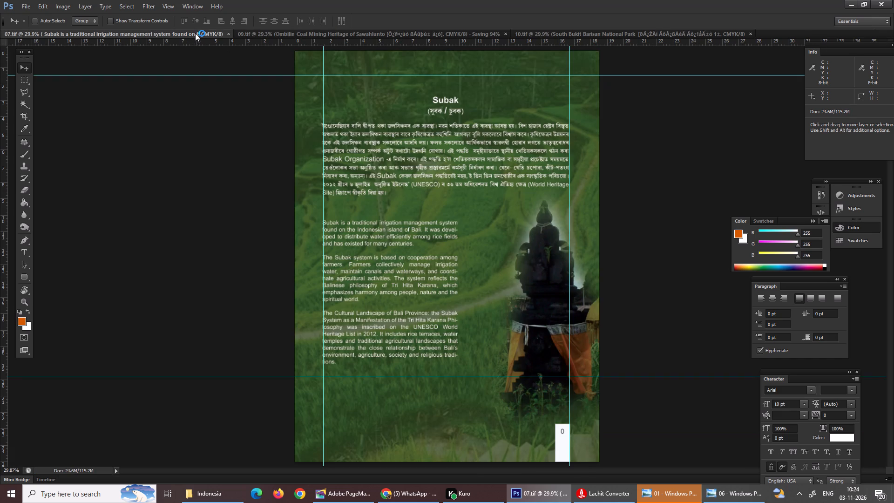
click(227, 34)
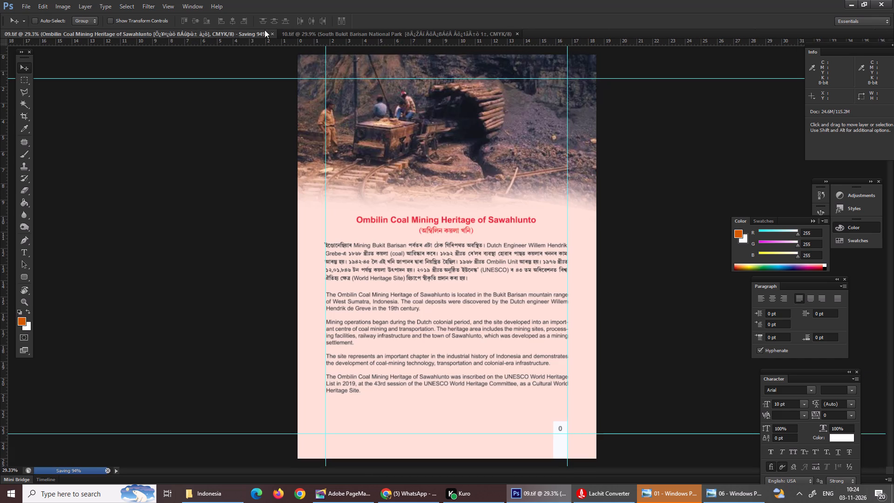
click(273, 34)
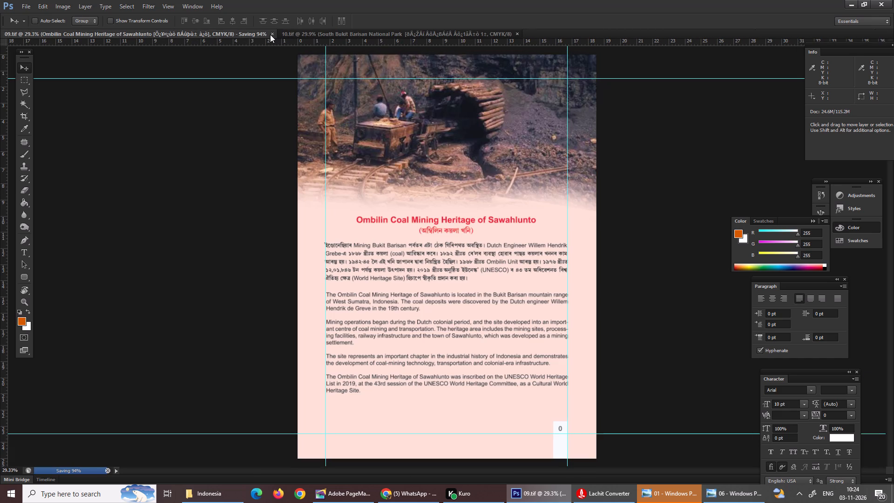
click(272, 32)
click(273, 34)
click(244, 33)
click(333, 27)
click(332, 34)
click(332, 34)
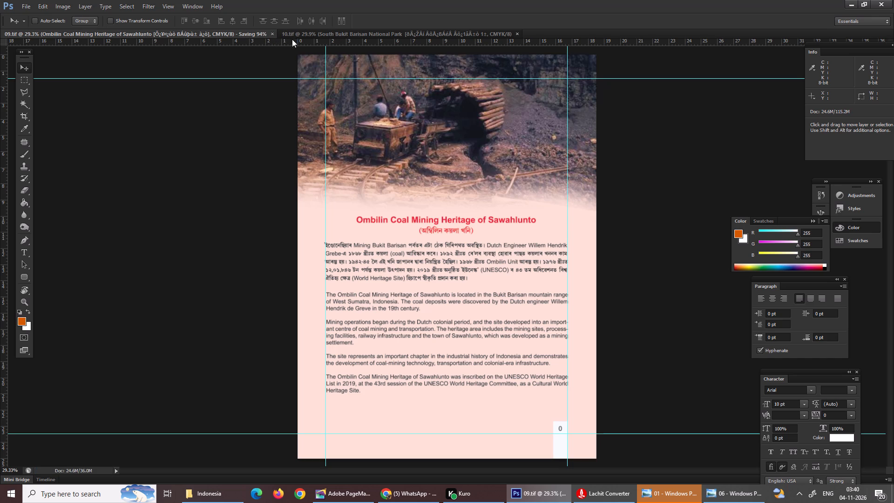
click(388, 134)
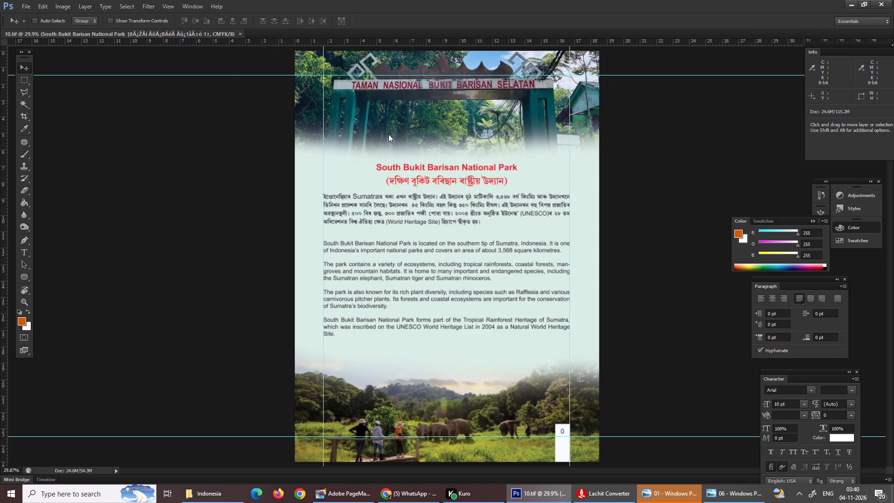
Delete the park entrance gate photo above the headings, nudging the heading and Assamese text block slightly down.
right_click(375, 114)
drag(360, 117, 354, 96)
drag(356, 103, 357, 130)
drag(357, 130, 355, 106)
drag(355, 110, 356, 140)
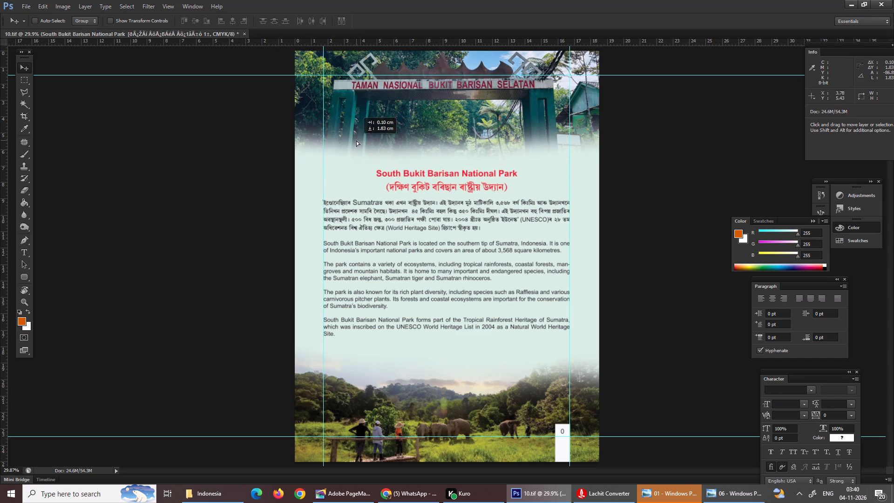
drag(356, 140, 356, 141)
right_click(358, 120)
click(376, 127)
drag(371, 127, 369, 112)
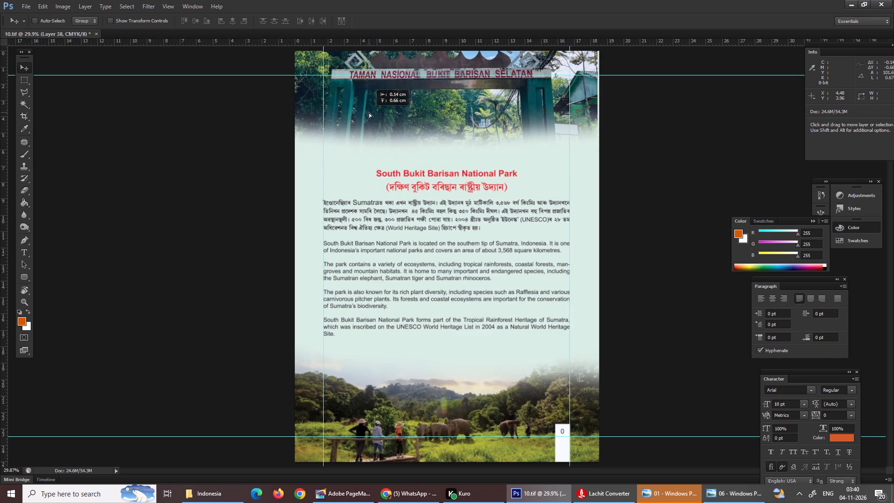
drag(369, 112, 373, 112)
key(Delete)
right_click(412, 406)
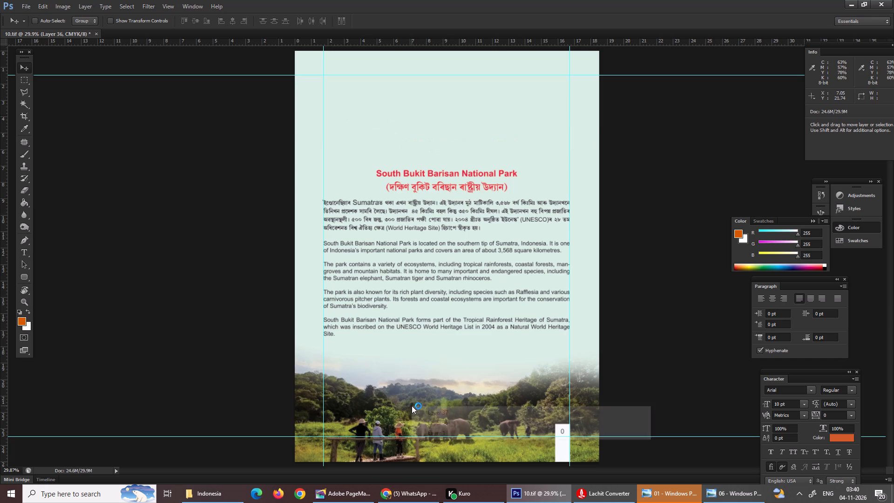
click(371, 299)
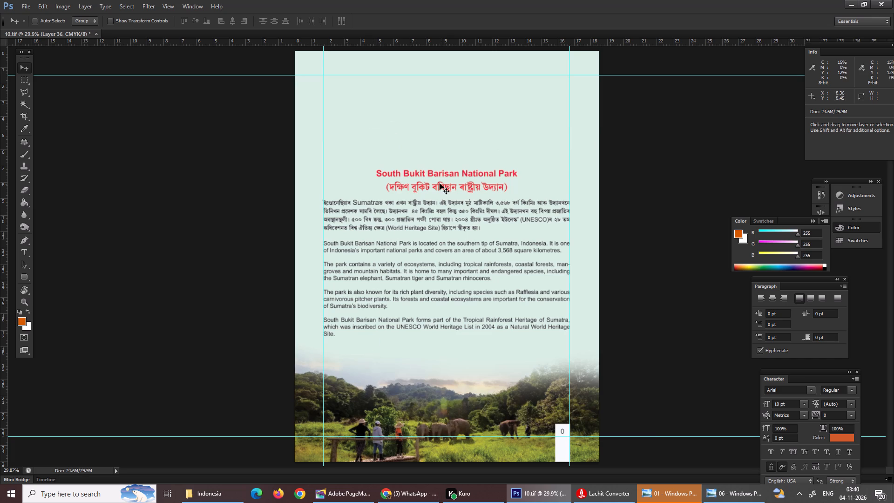
Switch to Lachit Converter and copy the whole converted Assamese text about Sangiran.
click(620, 497)
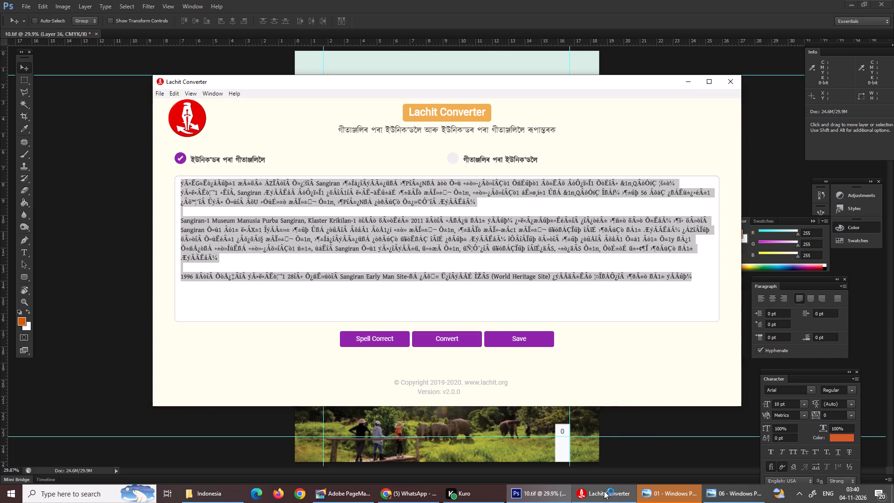
key(ctrl+c)
key(ctrl+c)
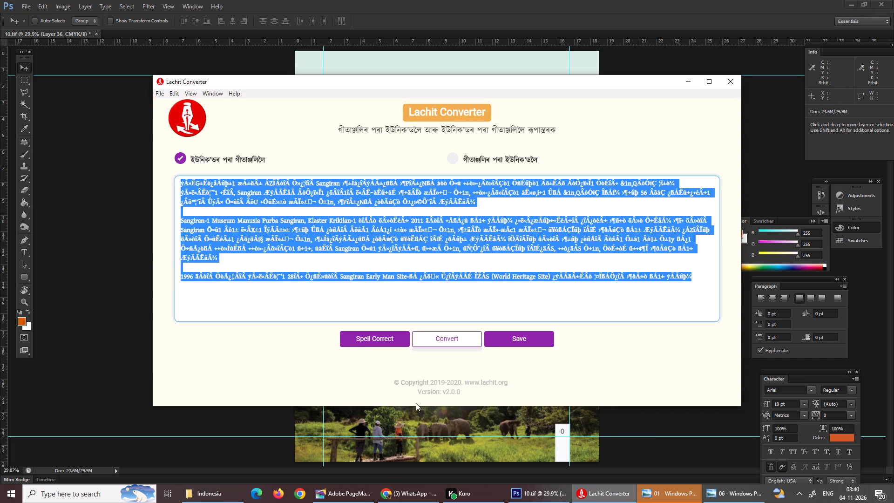
key(ctrl+c)
Back in Photoshop, replace the Assamese paragraph under the South Bukit Barisan headings with the copied Sangiran text.
click(534, 490)
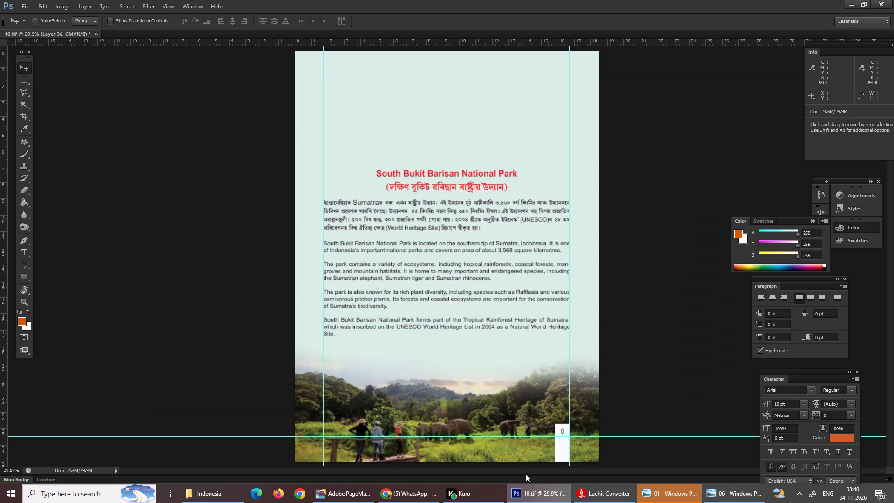
key(ctrl+equal)
key(ctrl+equal)
key(ctrl+equal)
scroll(526, 474, up, 6)
scroll(526, 474, down, 1)
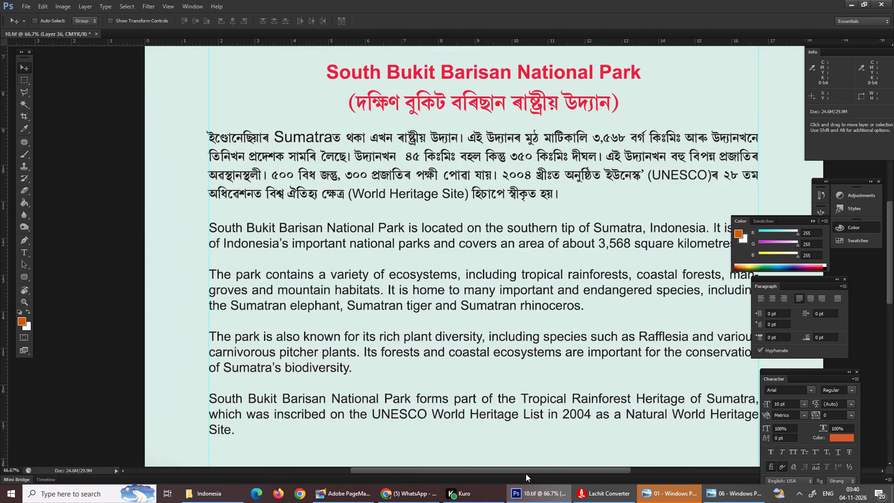
scroll(191, 261, up, 1)
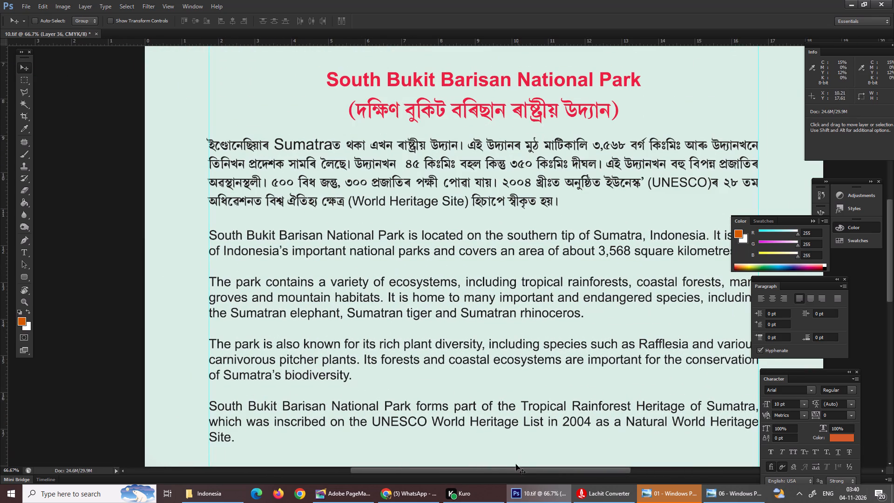
drag(511, 471, 533, 470)
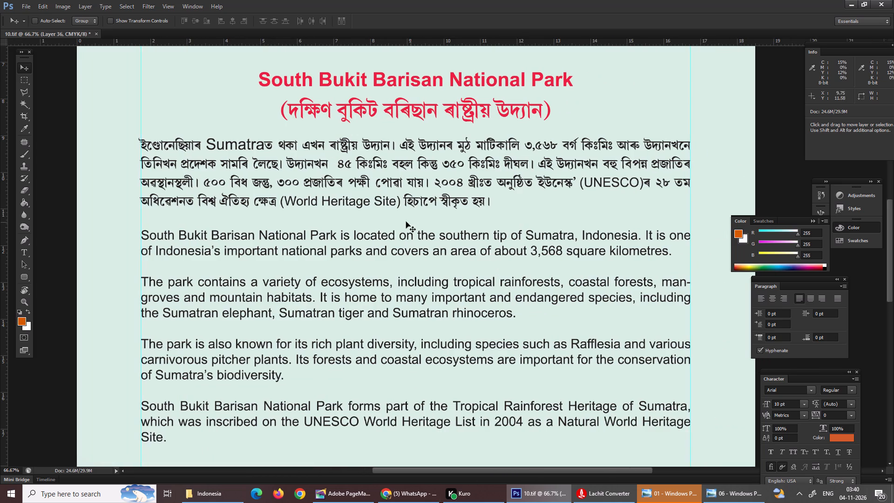
key(t)
click(401, 186)
drag(488, 211, 432, 189)
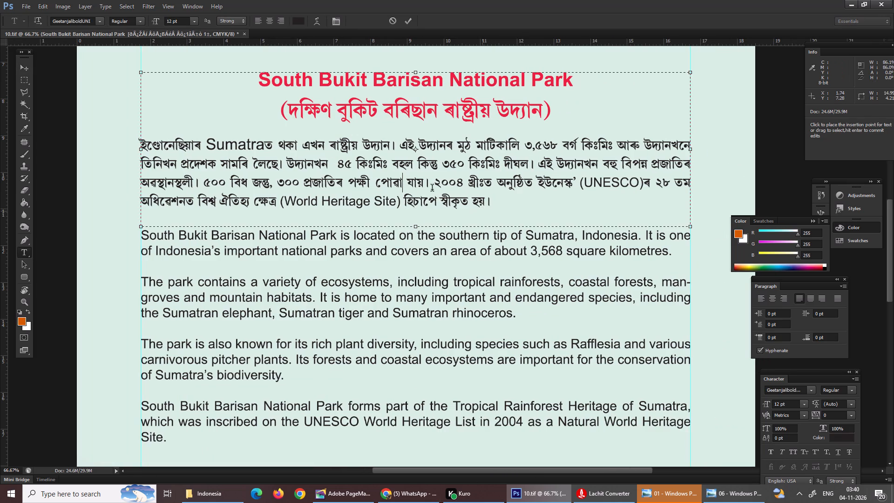
drag(432, 189, 137, 137)
key(ctrl+v)
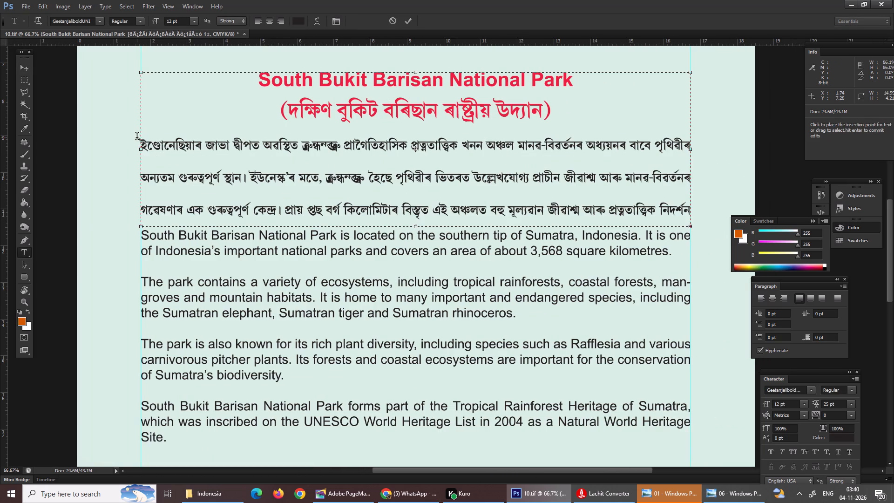
key(ctrl+a)
click(460, 153)
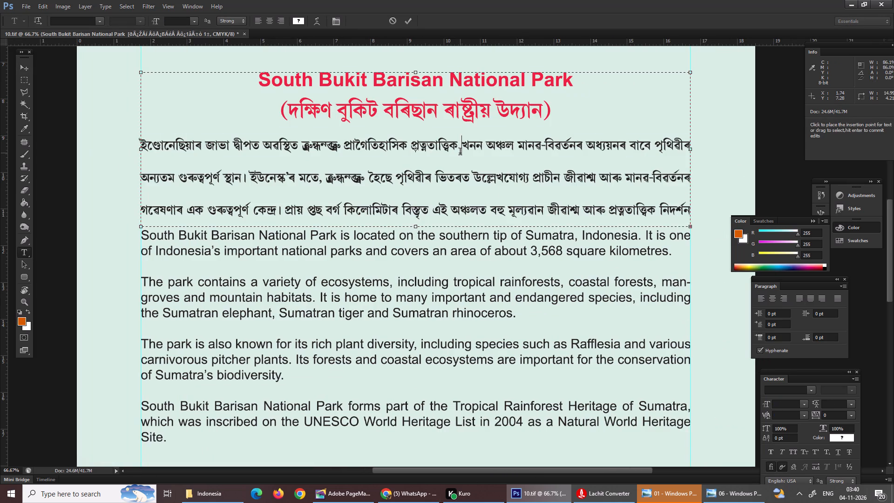
click(145, 145)
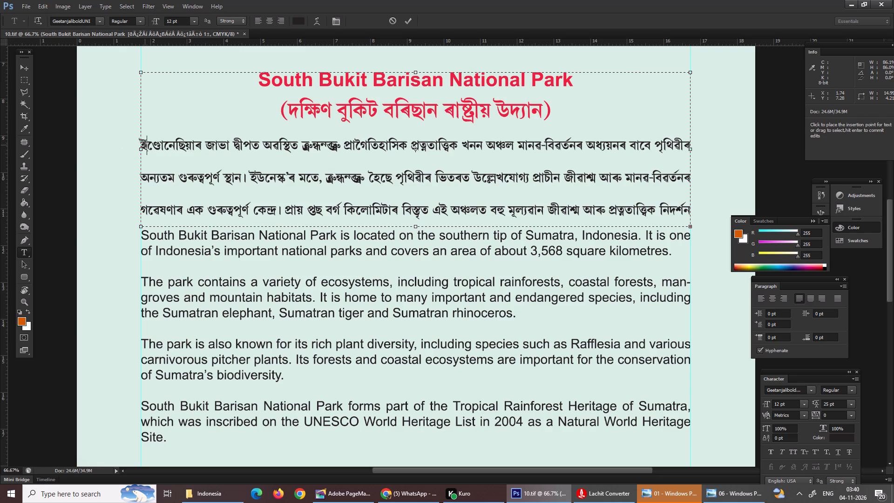
click(143, 144)
Move the block of English paragraphs further down the page to make room beneath the Assamese text.
drag(417, 226, 418, 236)
drag(418, 236, 427, 307)
click(24, 71)
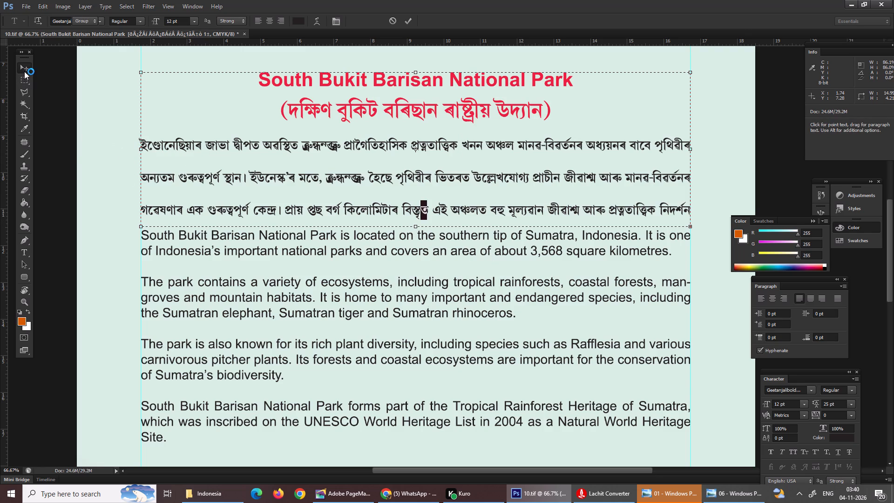
right_click(262, 284)
click(271, 292)
drag(271, 292, 266, 366)
drag(266, 366, 264, 418)
Extend the heading and Assamese text box downward to a height of about 6.7 cm.
click(293, 147)
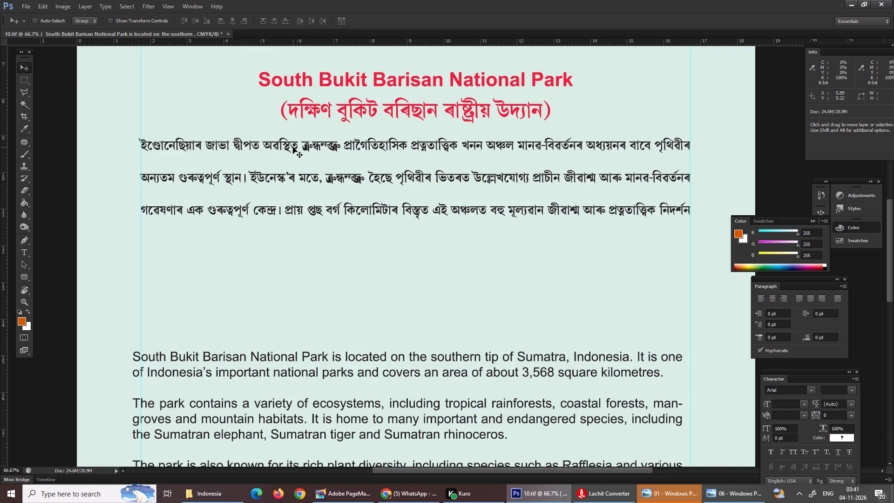
key(t)
click(303, 173)
drag(416, 225, 417, 305)
click(411, 221)
drag(414, 229, 413, 268)
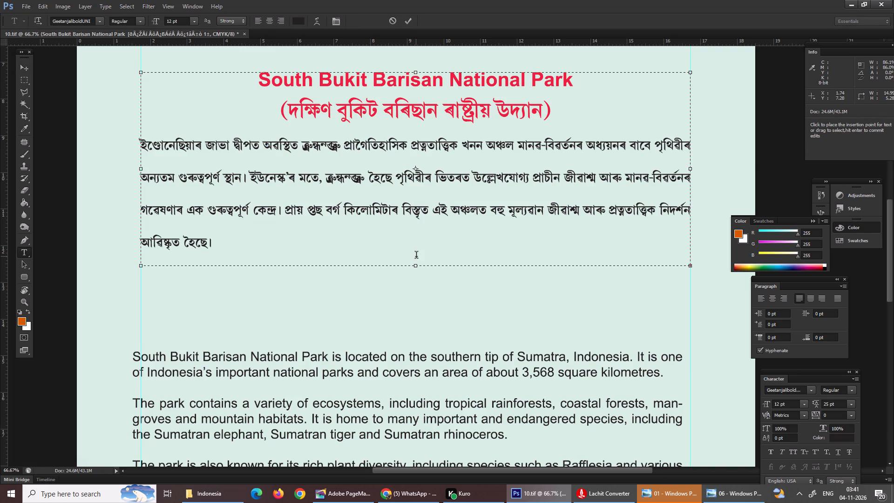
drag(414, 268, 415, 319)
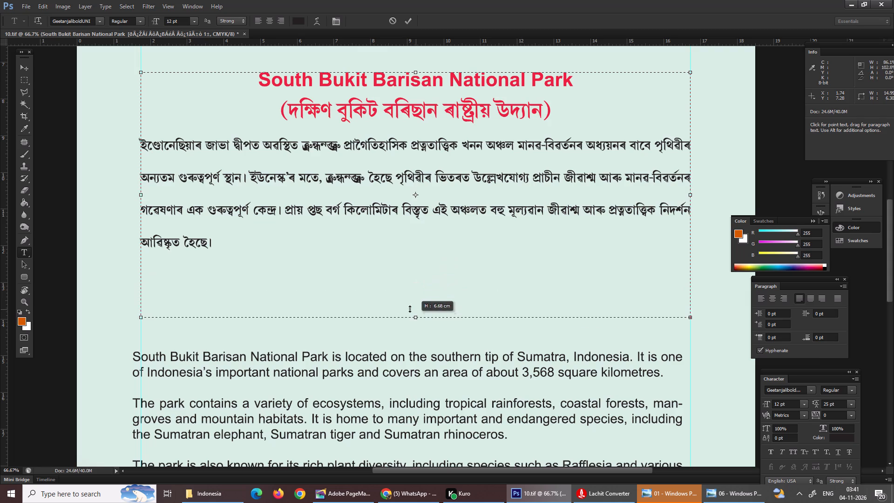
Set the leading of the Assamese Sangiran body lines beneath the headings to Auto, including the lines that newly fit the box.
key(ctrl+a)
click(253, 159)
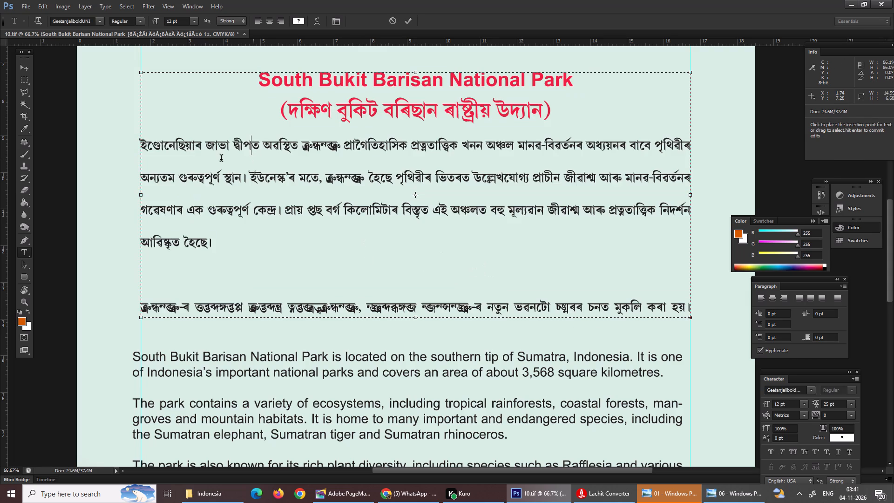
drag(143, 148, 683, 330)
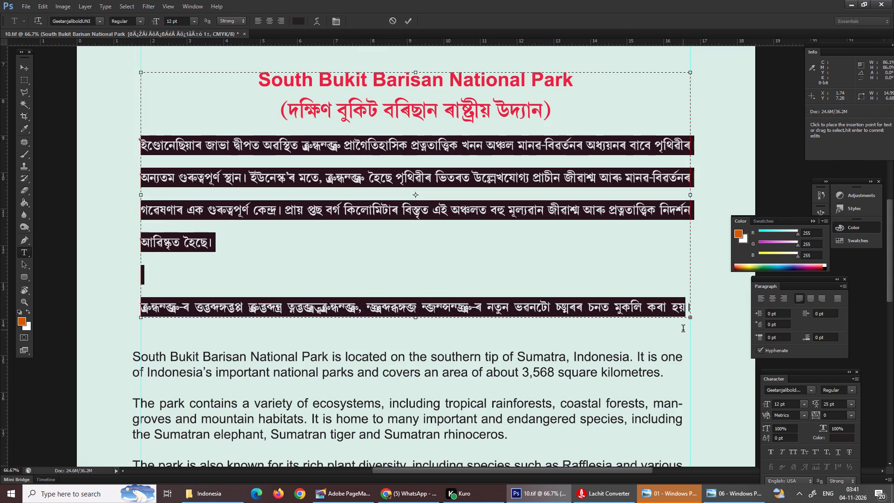
drag(683, 330, 684, 330)
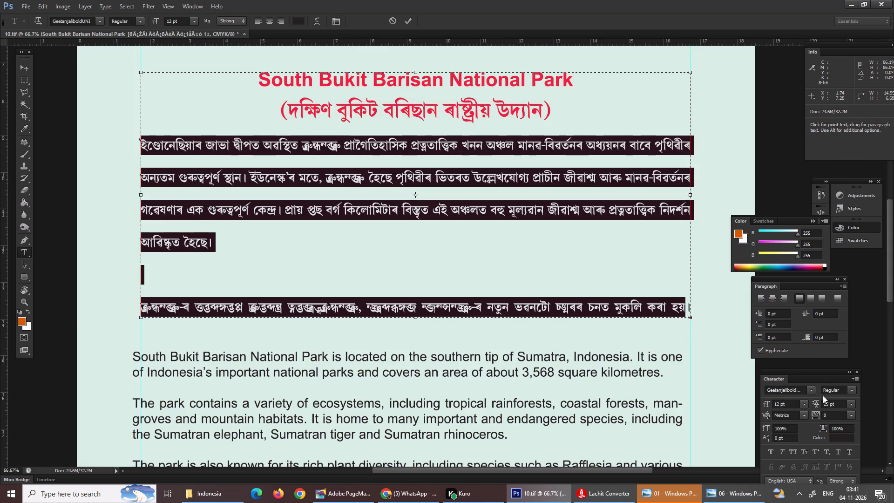
click(852, 401)
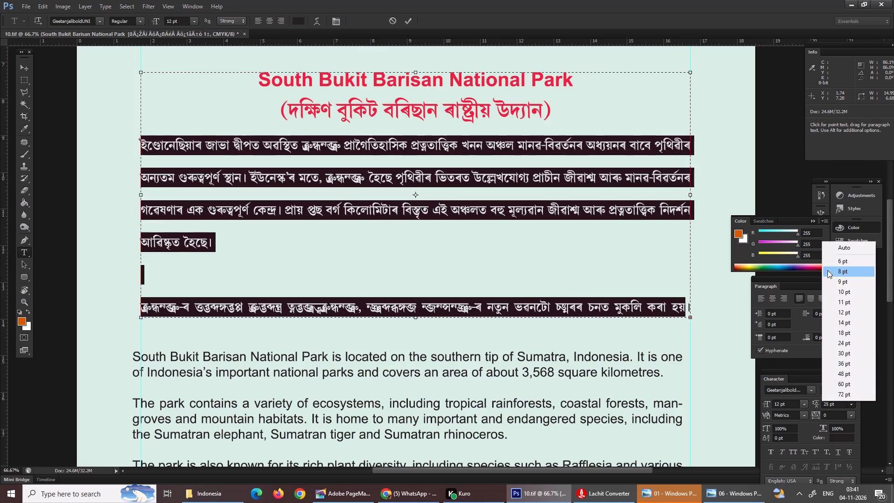
click(841, 247)
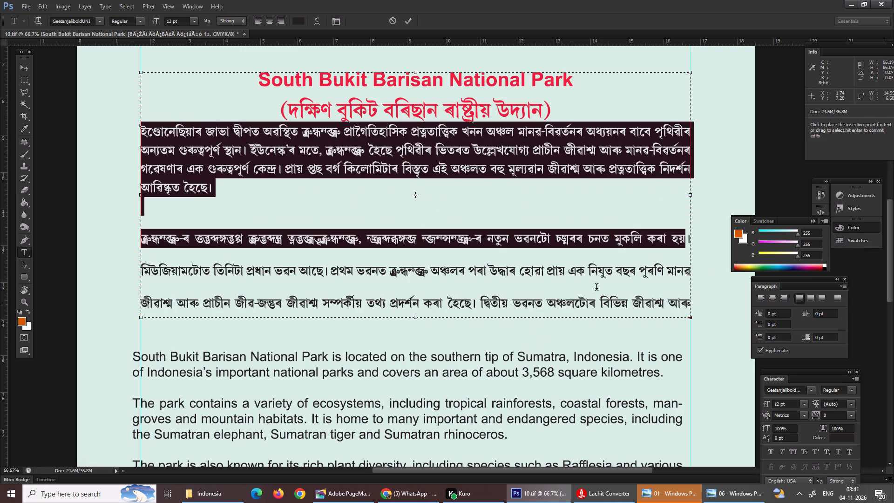
shift+click(685, 307)
shift+click(691, 306)
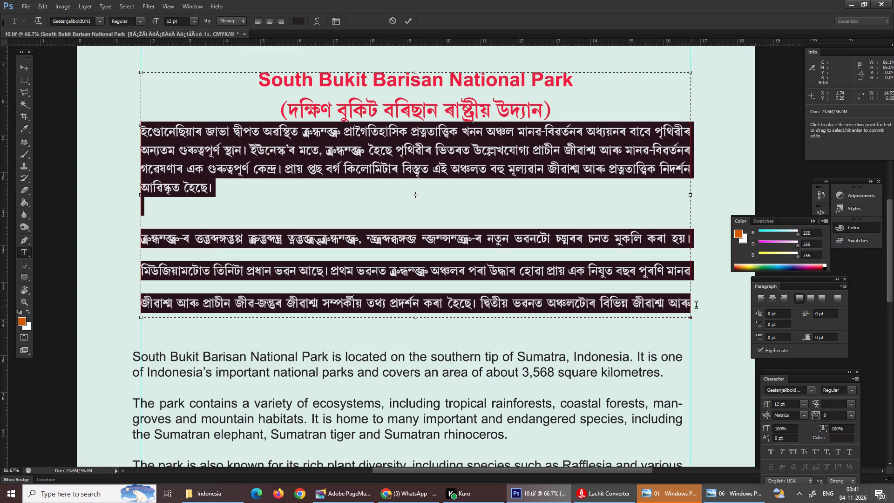
click(854, 401)
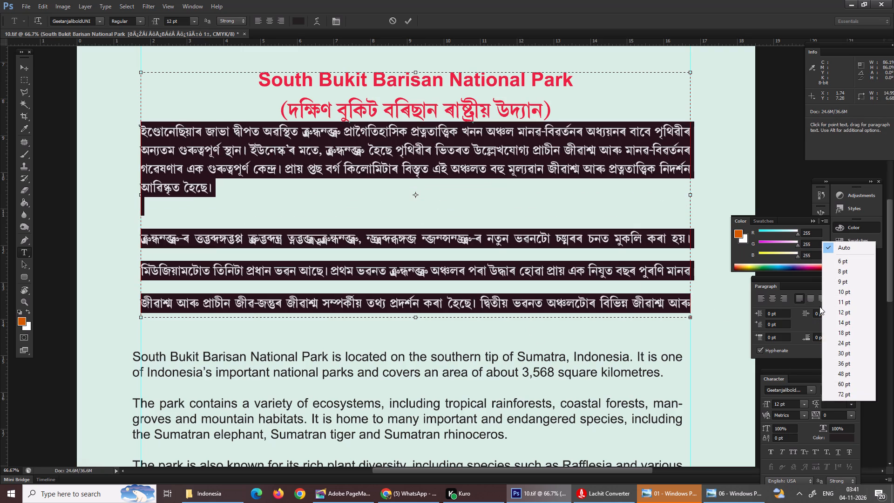
click(853, 242)
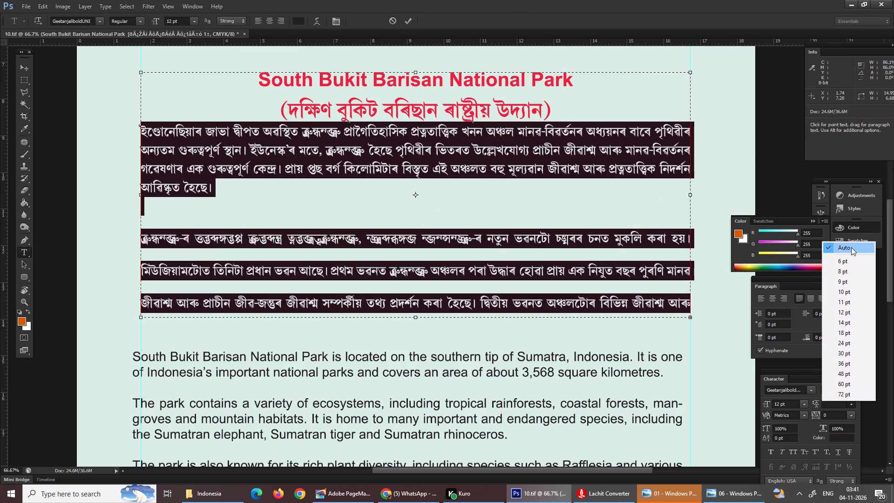
click(851, 249)
shift+click(691, 310)
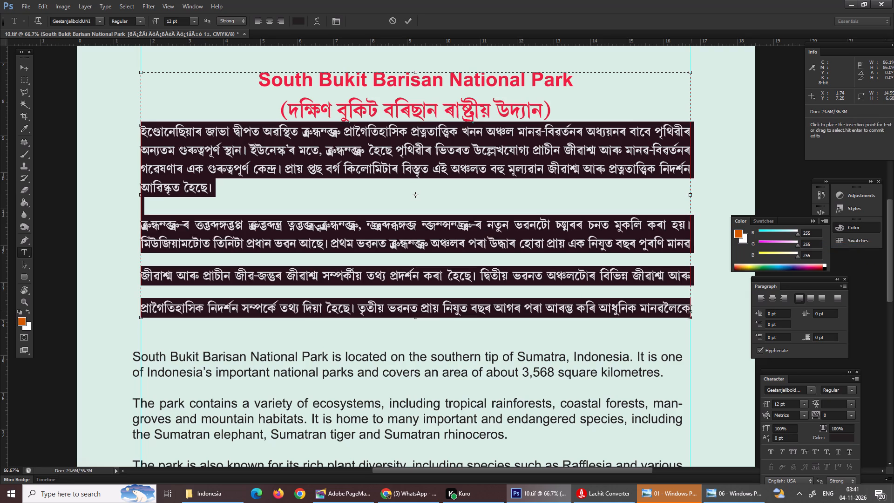
click(854, 405)
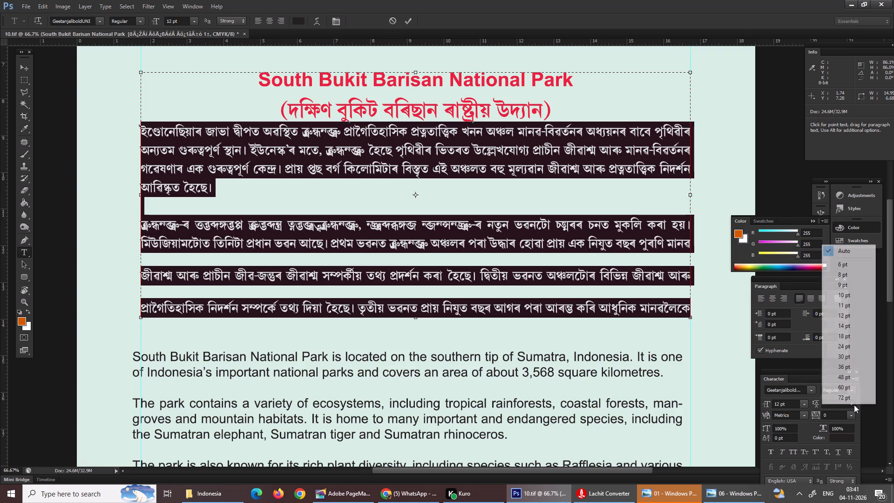
click(844, 249)
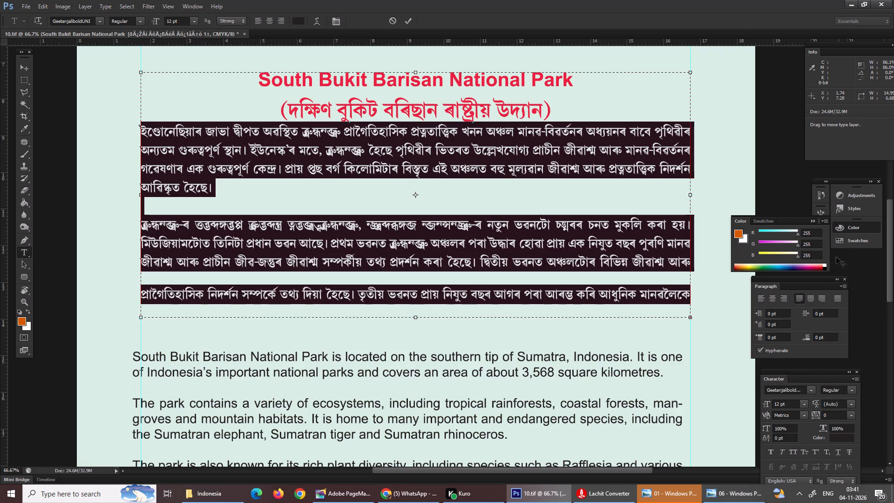
Extend the Assamese text box downward to about 8.4 cm high and set the remaining body lines' leading to Auto.
drag(415, 318, 415, 343)
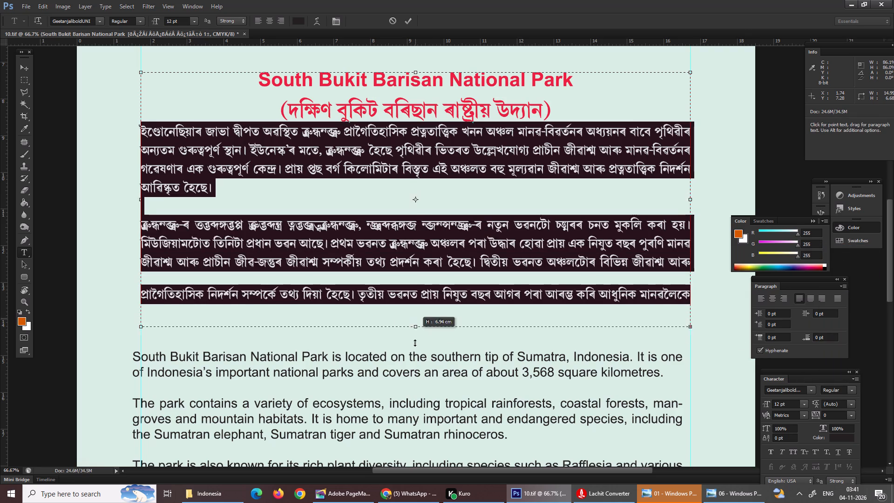
drag(415, 343, 413, 381)
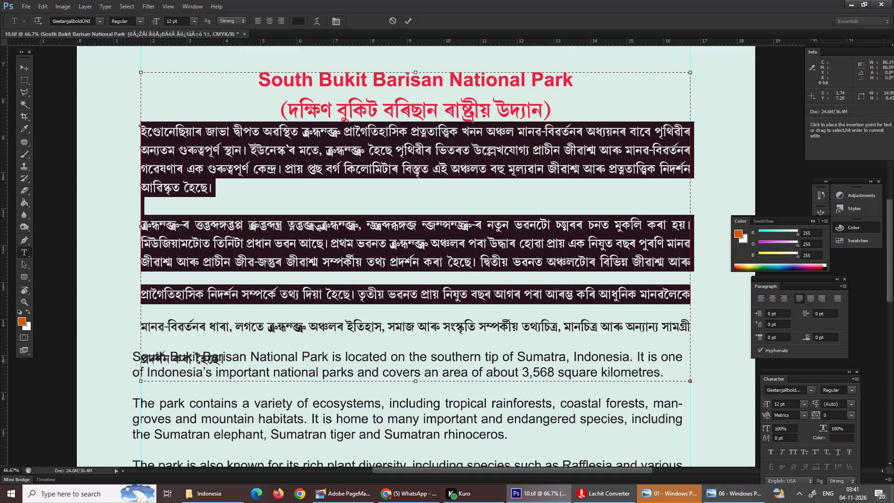
shift+click(223, 362)
click(851, 404)
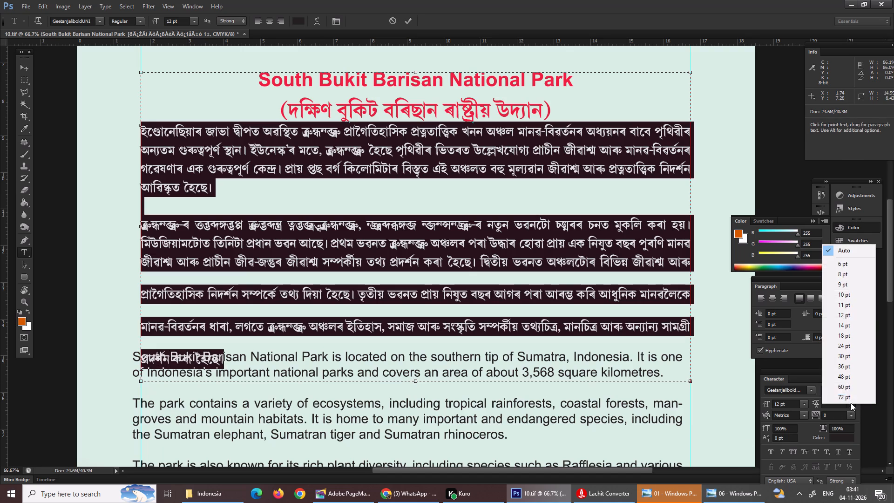
click(841, 250)
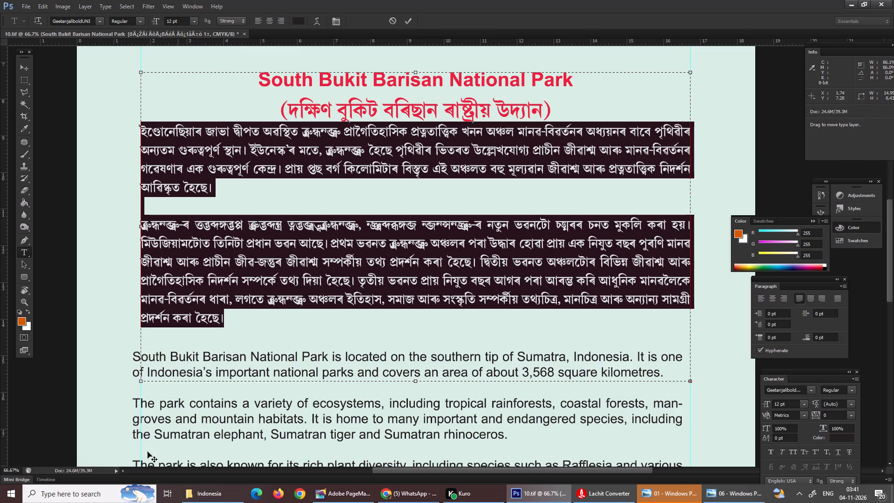
Shorten the Assamese text box from its bottom edge to a height of about 7.7 cm.
click(332, 316)
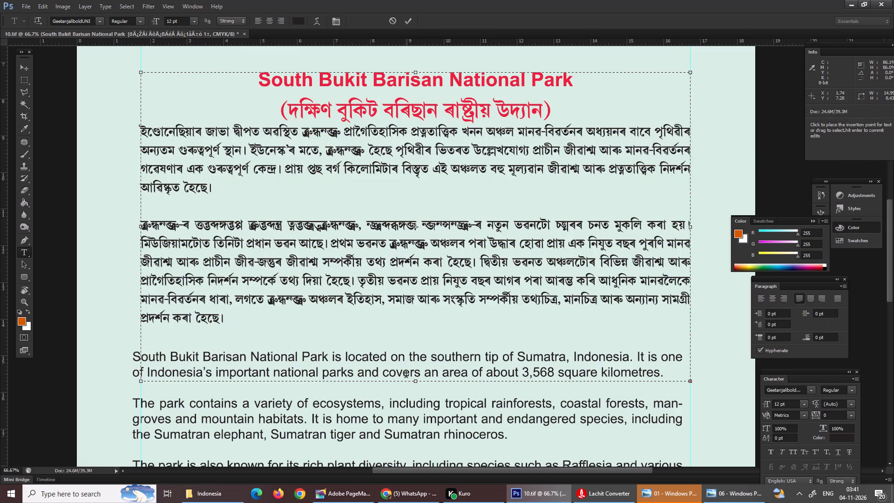
drag(417, 383, 413, 355)
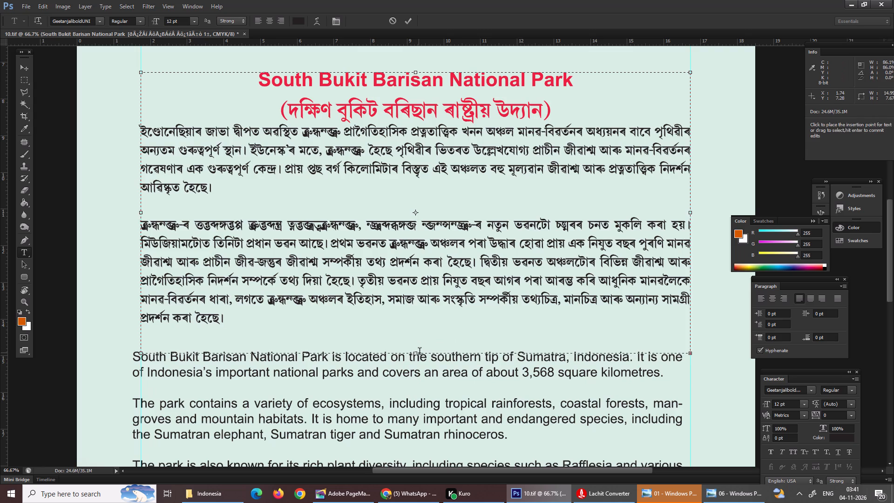
Move the English South Bukit Barisan paragraphs about 2 cm further down the page, clear of the Assamese text.
click(313, 381)
right_click(313, 381)
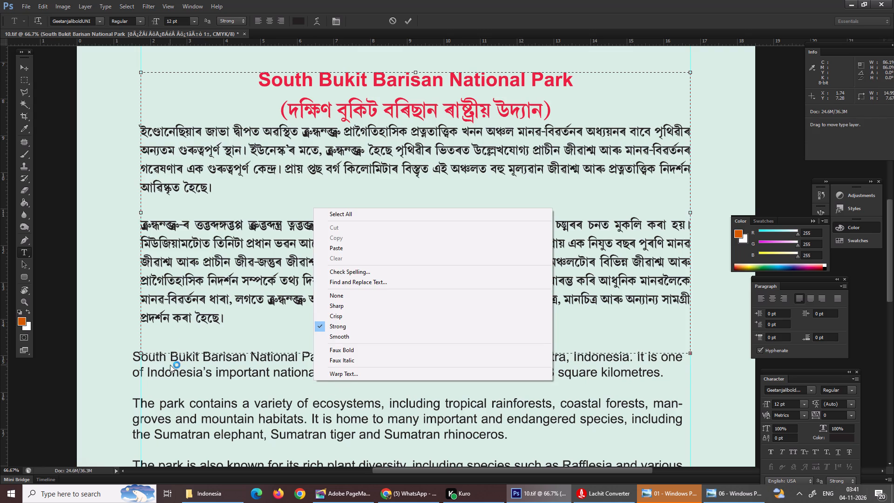
double_click(28, 68)
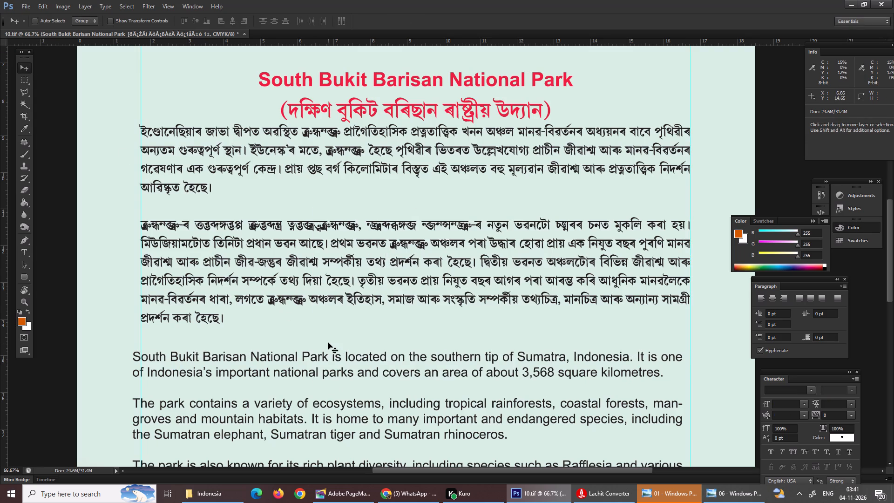
right_click(321, 400)
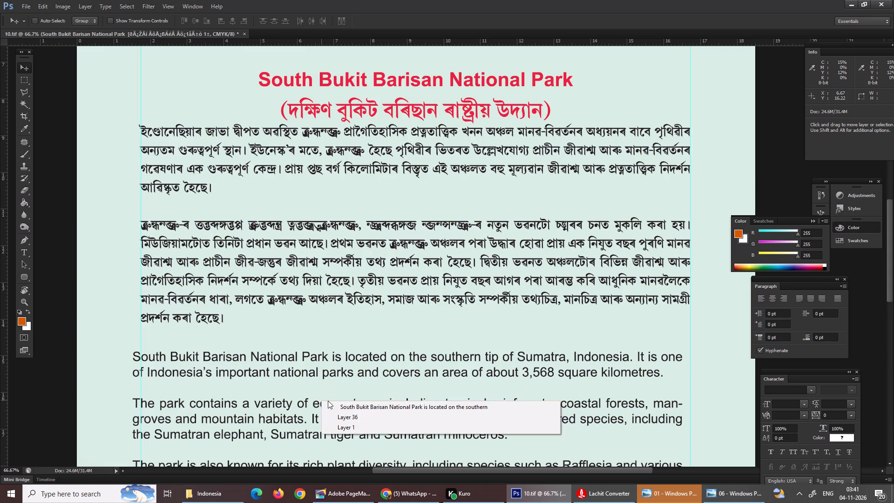
click(332, 409)
drag(342, 394, 347, 465)
click(367, 421)
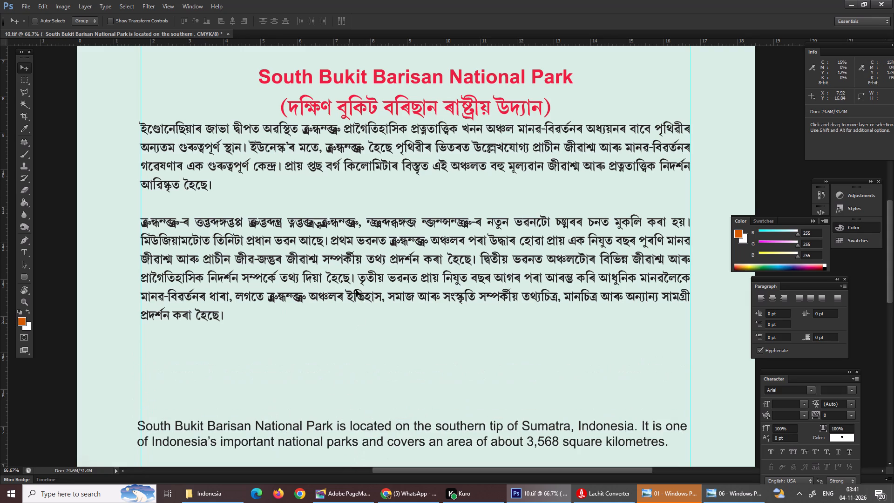
Adjust the bottom edge of the heading and Assamese text box to a height of about 7.6 cm.
key(t)
click(369, 269)
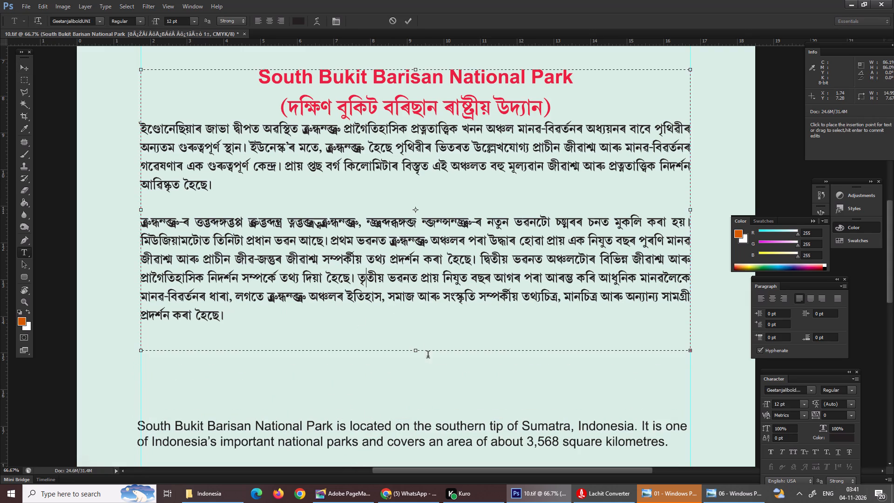
drag(419, 350, 419, 381)
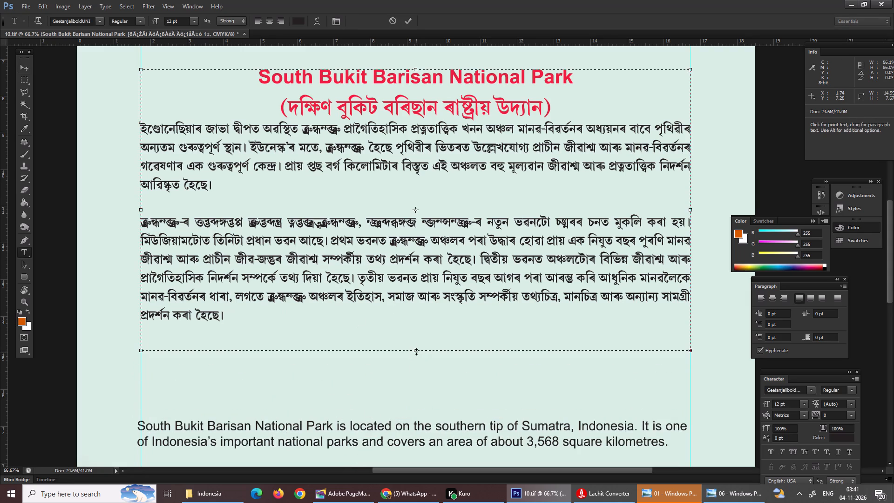
drag(416, 352, 418, 378)
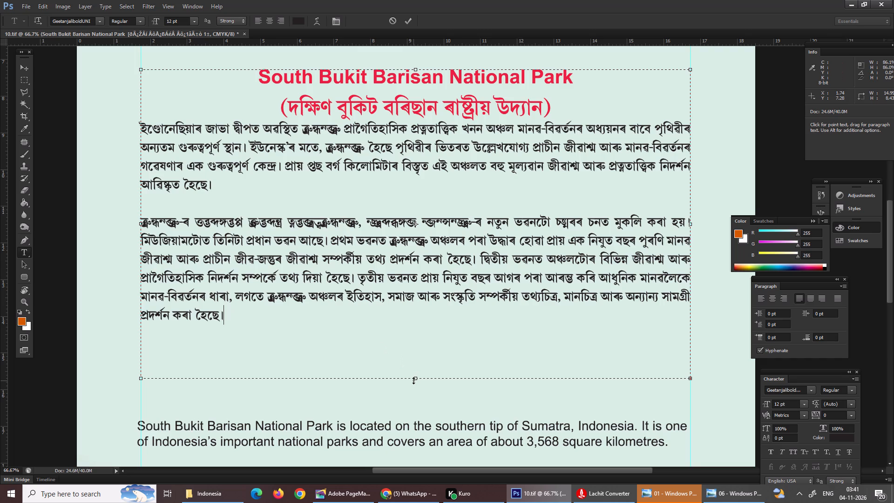
drag(415, 380, 417, 349)
Insert a blank line between the bracketed Assamese heading and the Sangiran body text.
click(247, 265)
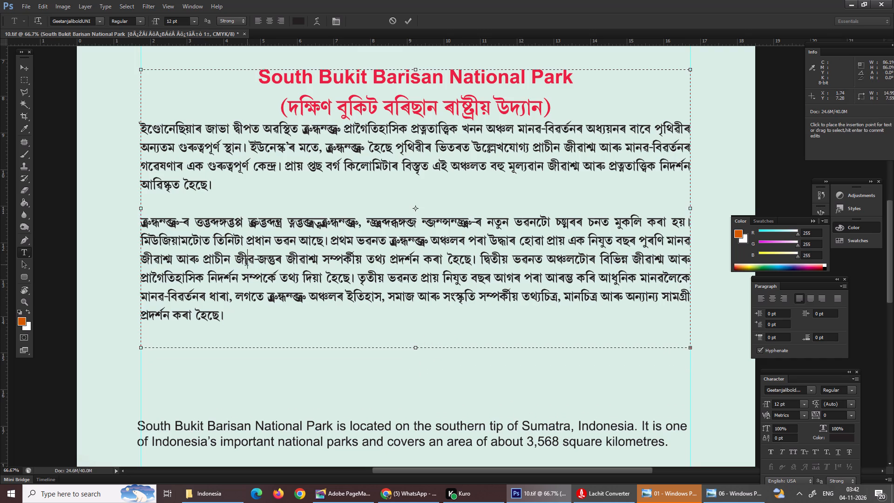
key(ctrl+a)
click(241, 255)
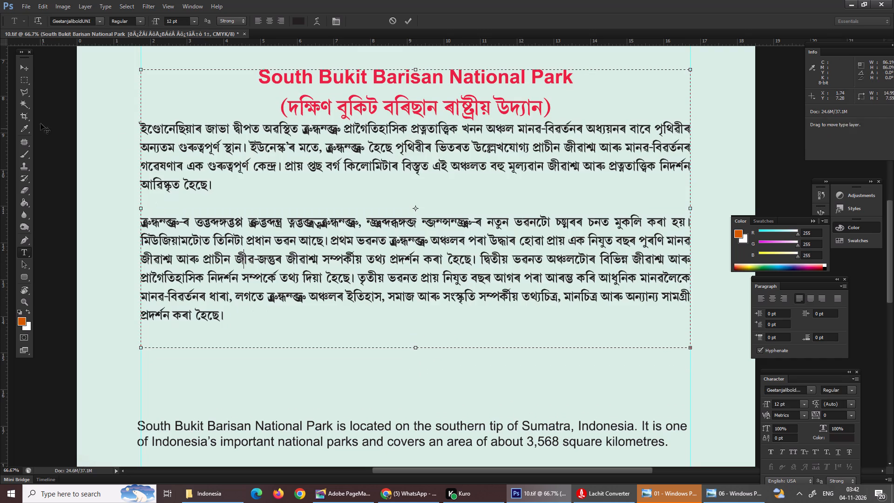
click(570, 111)
key(Return)
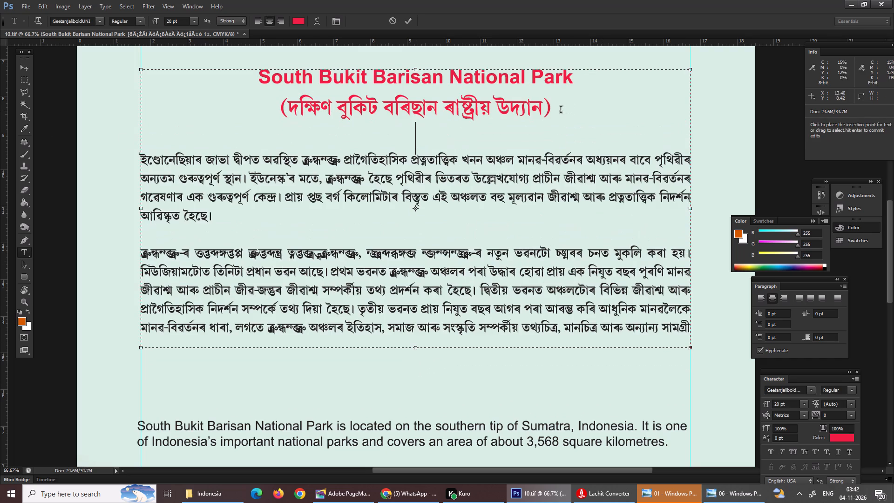
Set the garbled Sangiran word in the first line of the Assamese body to Arial at 10 pt.
click(231, 166)
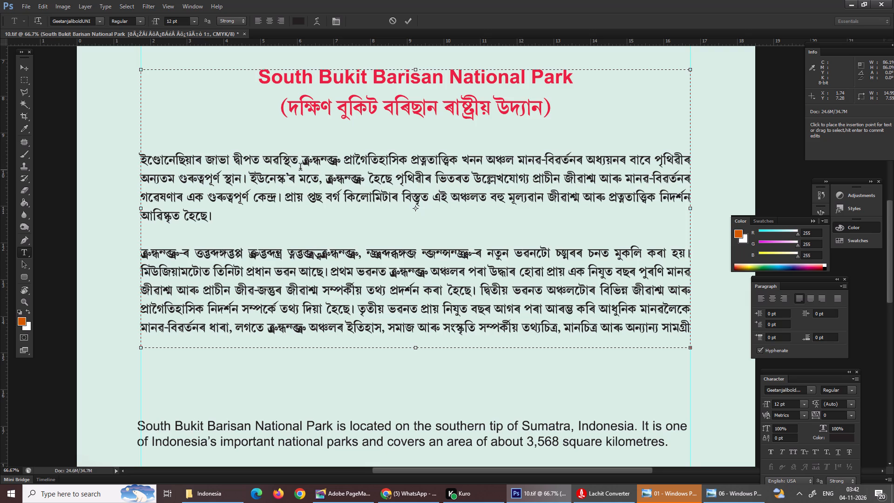
drag(302, 166, 341, 159)
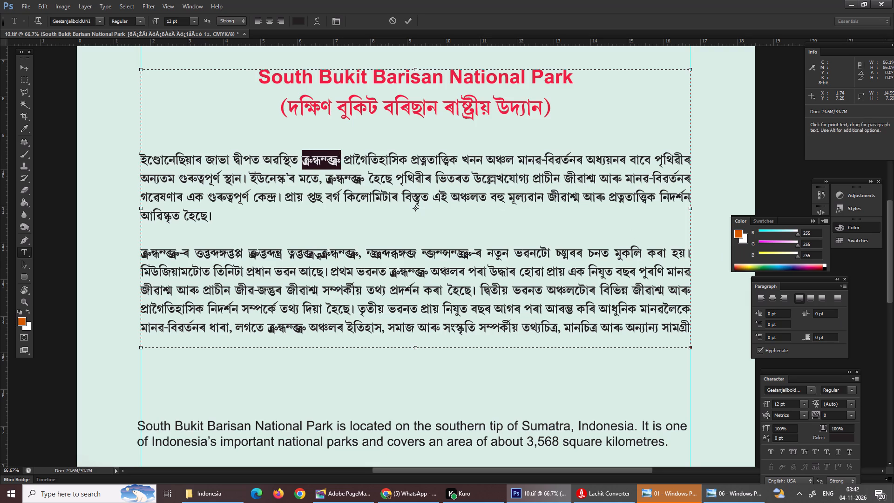
click(810, 387)
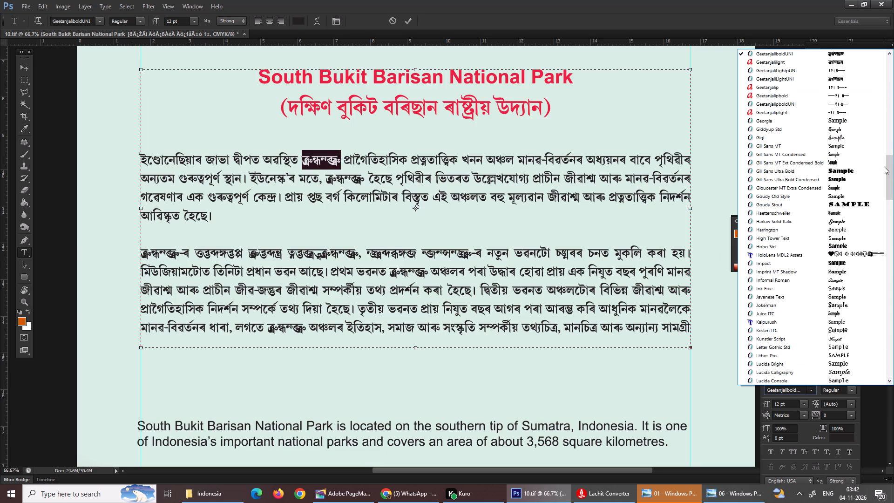
drag(893, 166, 888, 124)
drag(893, 165, 881, 14)
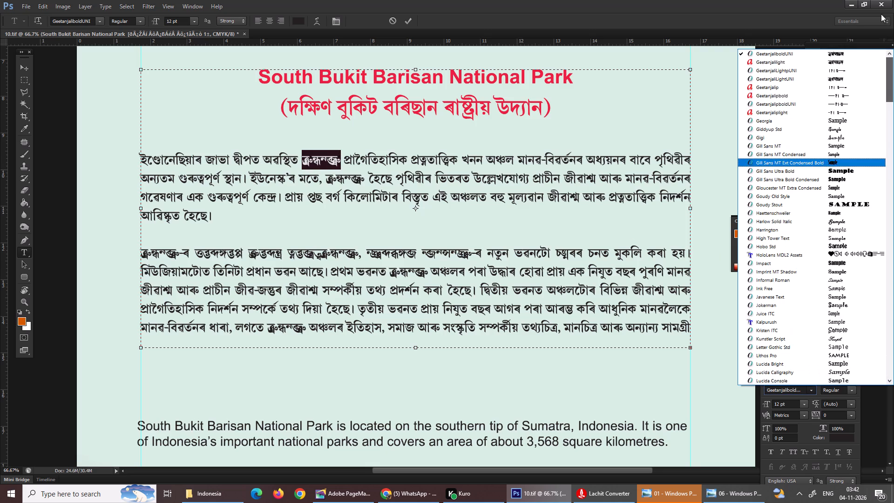
drag(881, 14, 881, 7)
drag(891, 179, 878, 72)
click(794, 97)
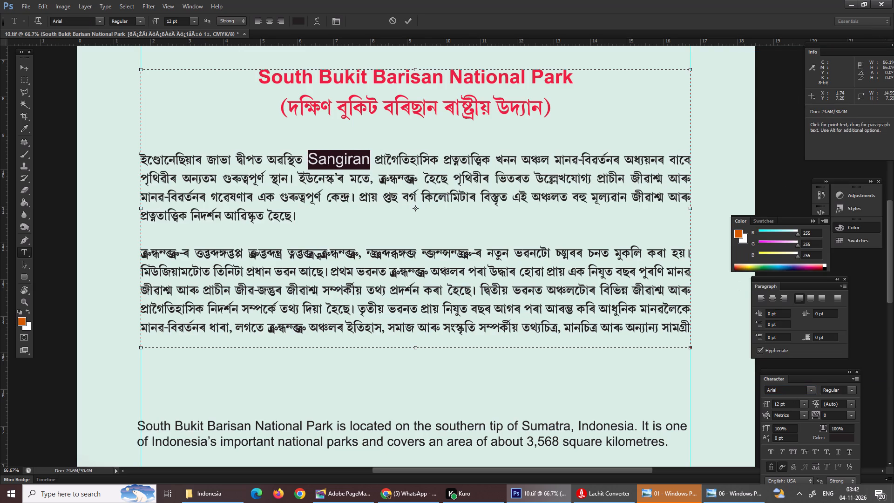
click(786, 401)
drag(790, 405, 752, 407)
text(10)
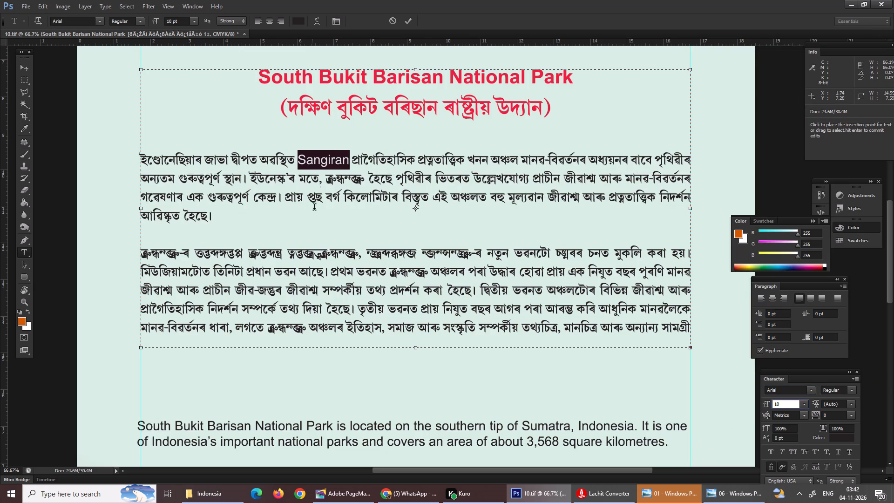
Set the garbled Sangiran word in the second line of the first Assamese body paragraph to Arial.
drag(325, 177, 366, 183)
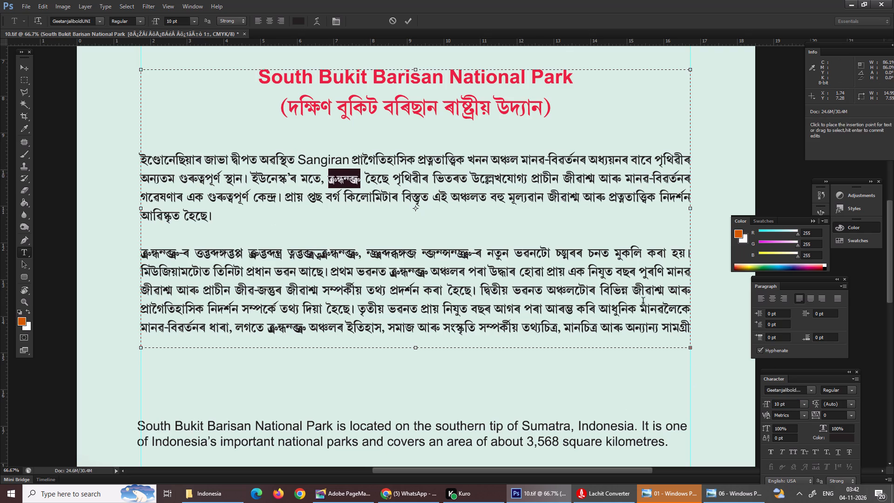
click(813, 385)
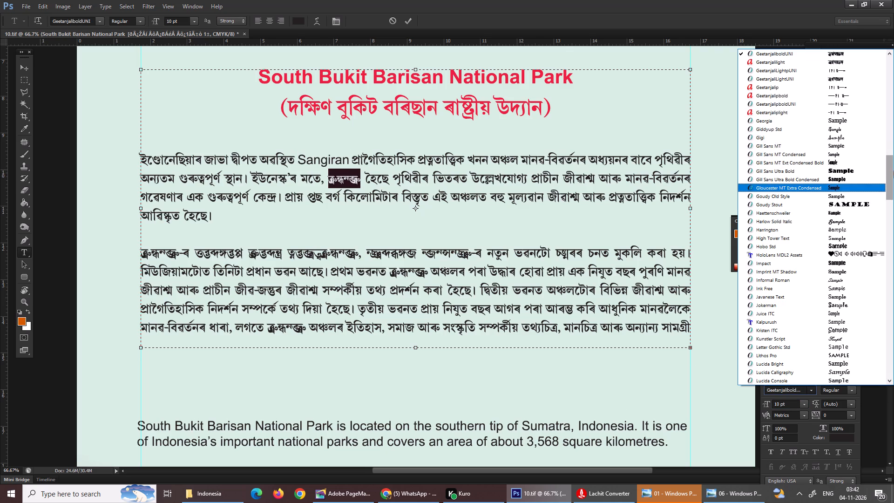
drag(893, 170, 883, 80)
drag(890, 166, 875, 71)
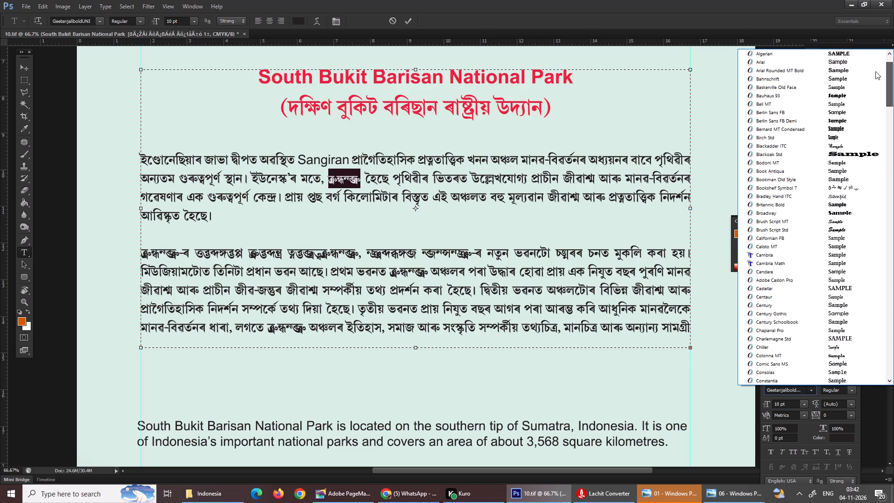
drag(875, 71, 875, 71)
click(785, 75)
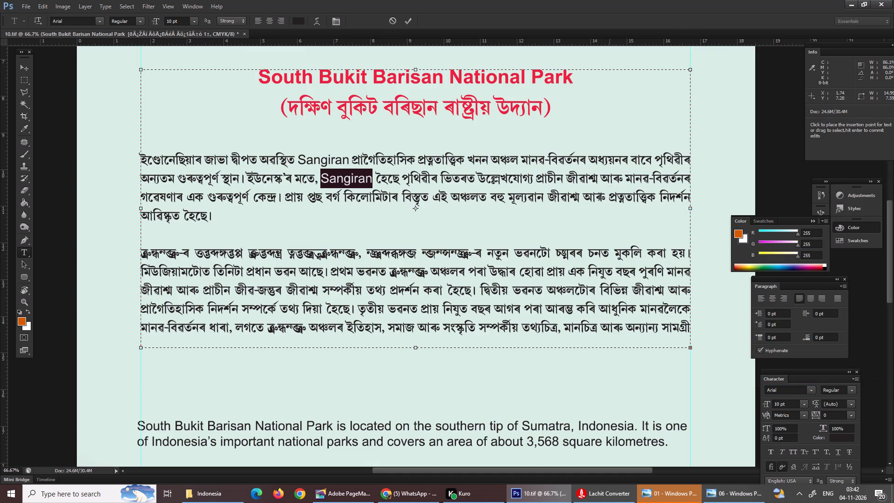
Set the garbled number before the square-kilometre unit in the first body paragraph's third line to the Geetanjalipbold font.
drag(308, 191, 321, 199)
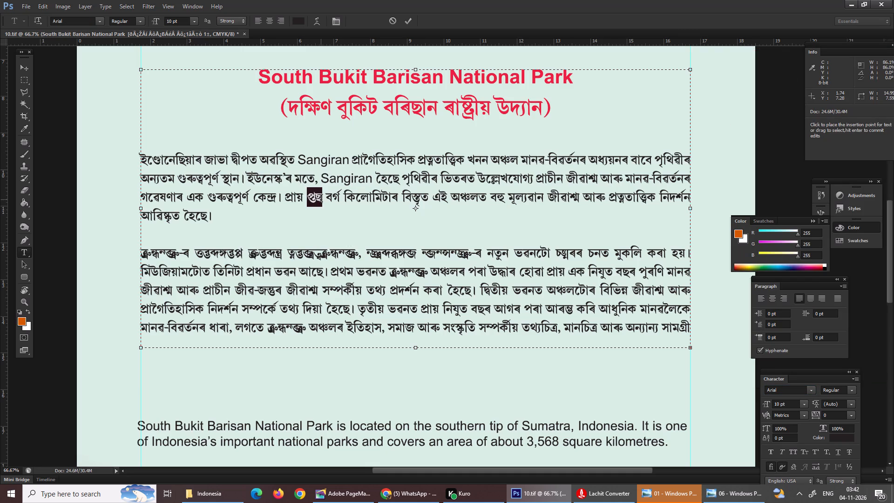
drag(321, 199, 322, 200)
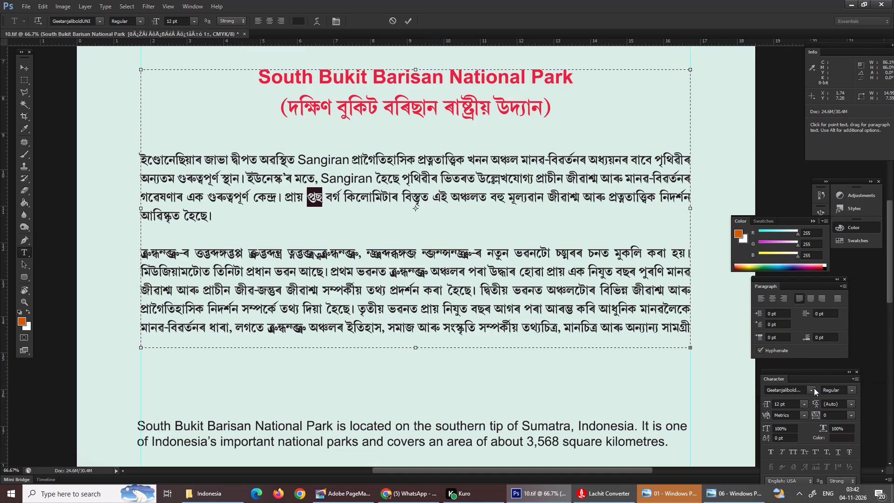
click(810, 388)
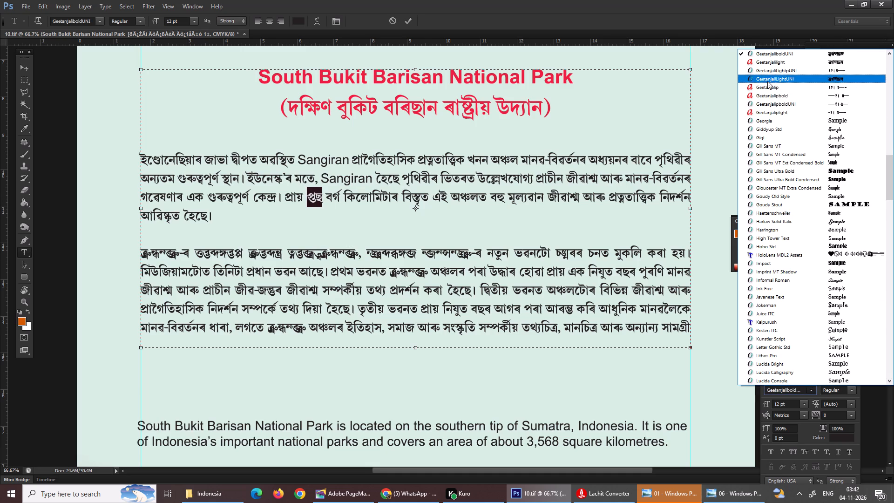
click(772, 95)
Set the garbled museum name opening the second body paragraph, from Sangiran-1 through Klaster Krikilan, to Arial at 10 pt.
click(326, 260)
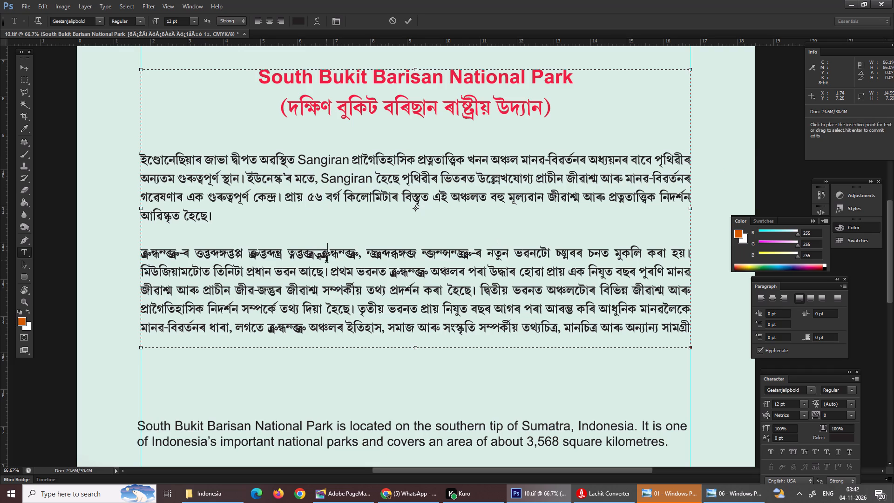
drag(468, 255, 461, 255)
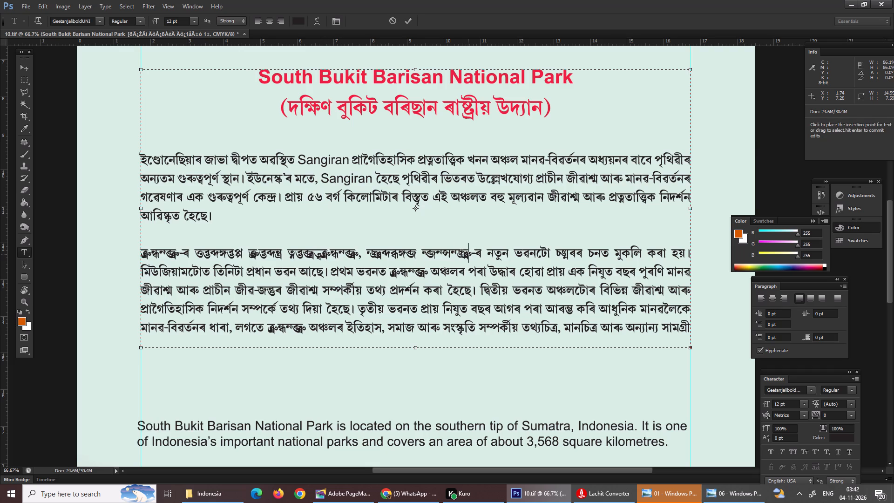
drag(461, 255, 96, 251)
click(450, 257)
drag(470, 258, 103, 253)
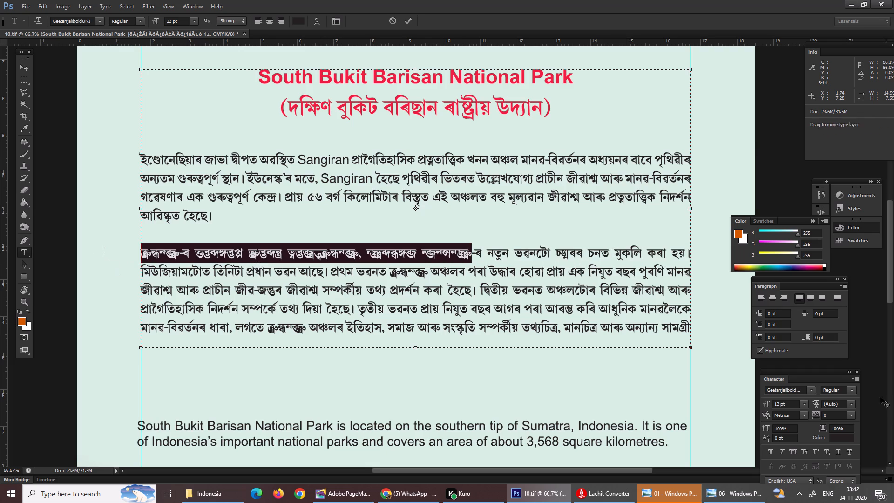
click(810, 387)
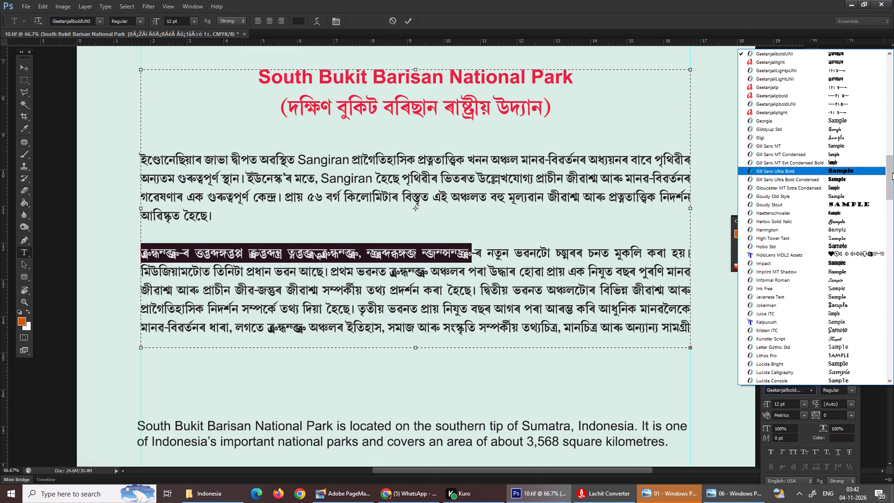
drag(893, 176, 891, 98)
drag(893, 182, 888, 134)
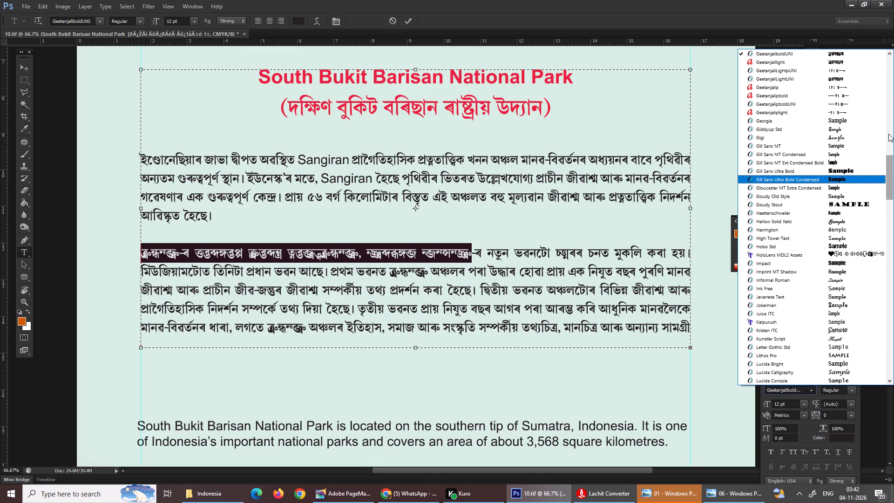
drag(888, 134, 889, 102)
drag(887, 176, 892, 75)
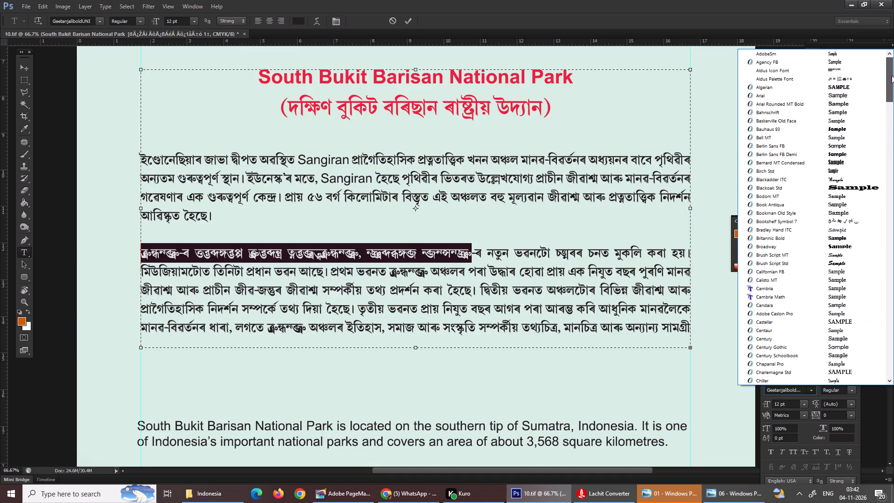
drag(892, 75, 891, 70)
click(805, 95)
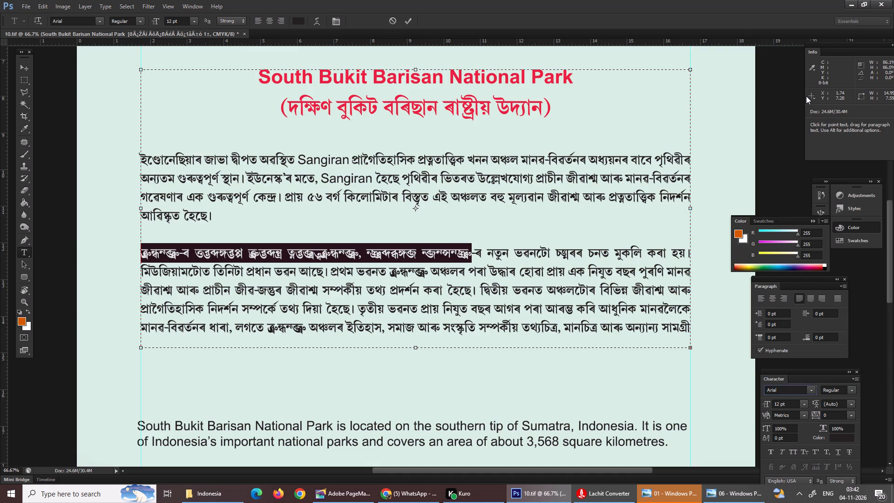
drag(798, 405, 733, 412)
text(10)
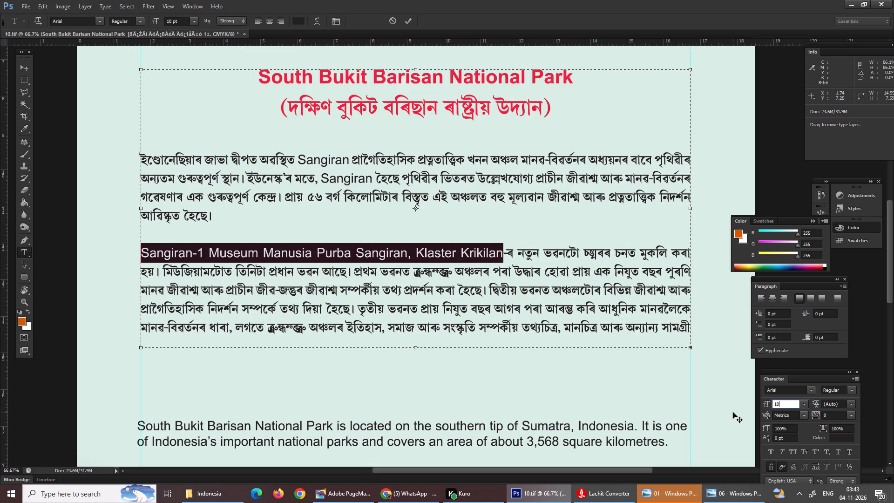
click(515, 253)
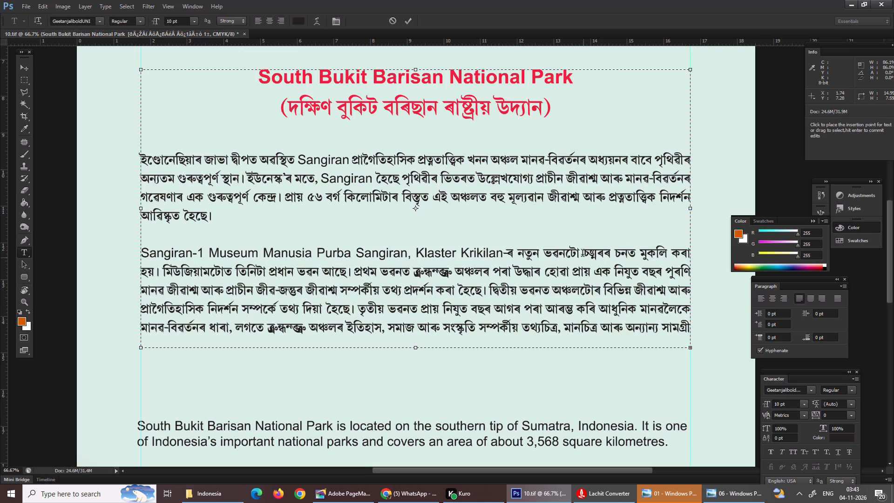
Set the garbled year in the first line of the second body paragraph to the Geetanjalipbold font.
drag(582, 253, 610, 254)
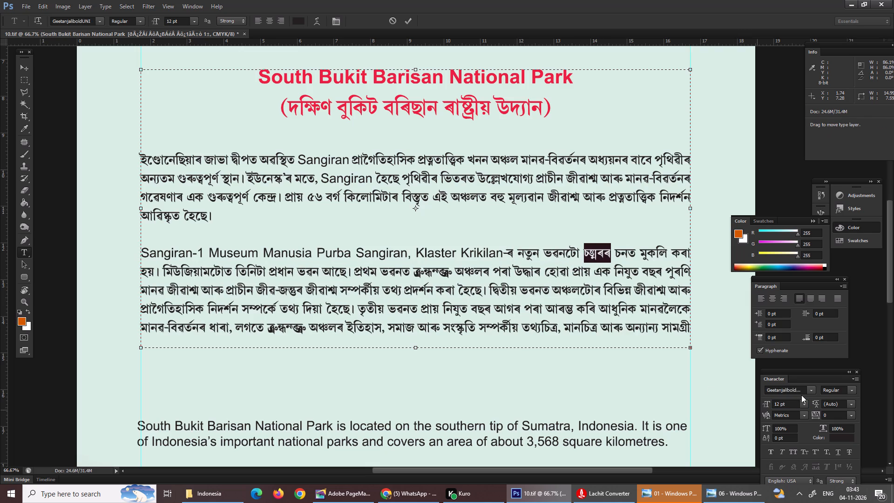
click(814, 392)
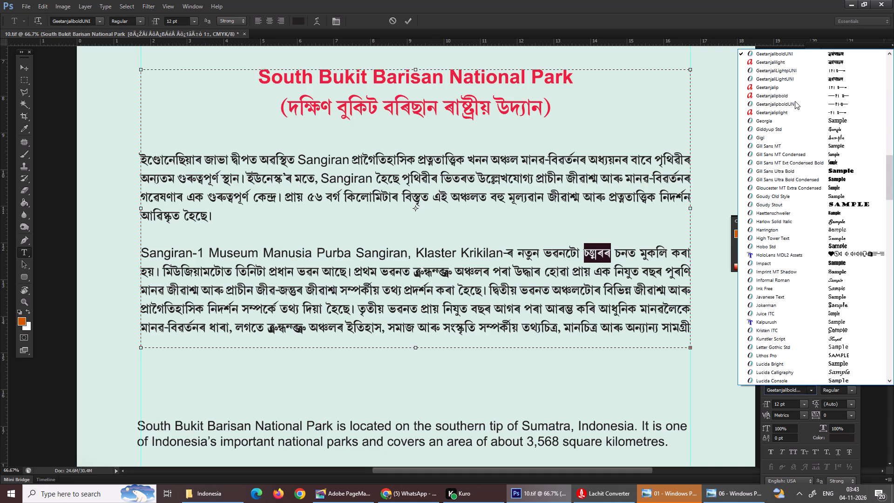
click(795, 98)
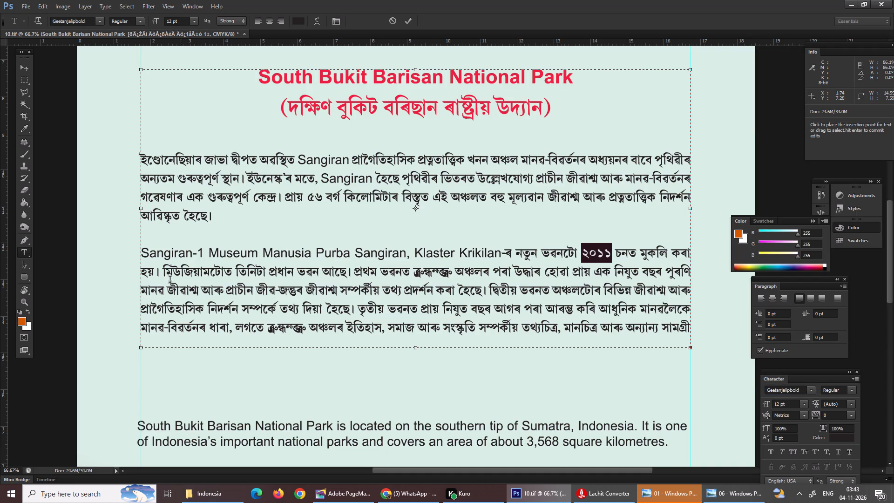
Set the garbled Sangiran word in the second line of the second body paragraph to Arial at 10 pt.
drag(415, 275, 452, 277)
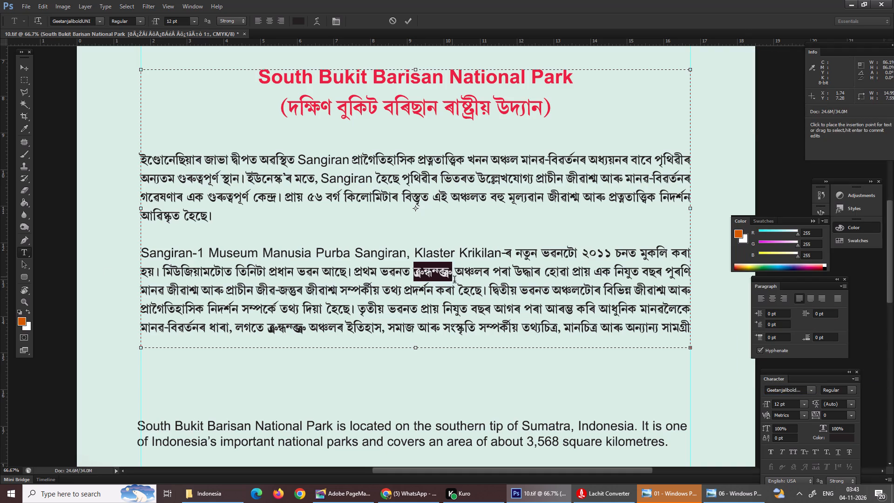
click(811, 393)
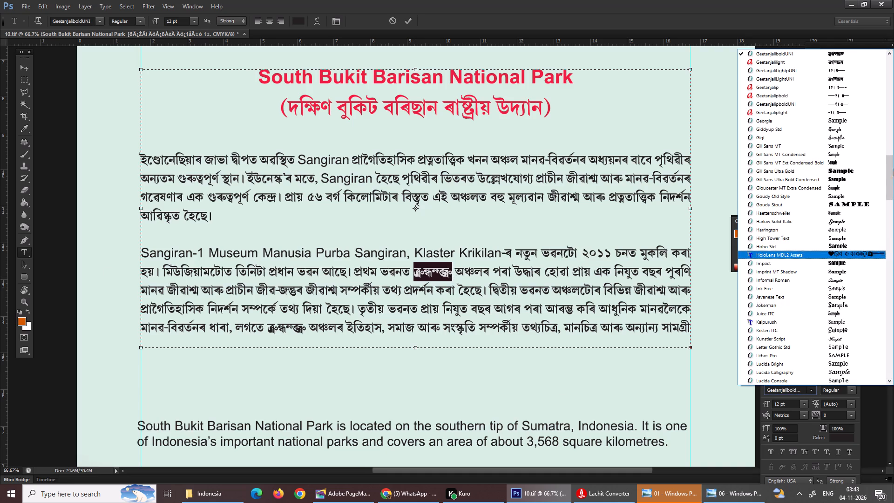
drag(891, 192, 893, 77)
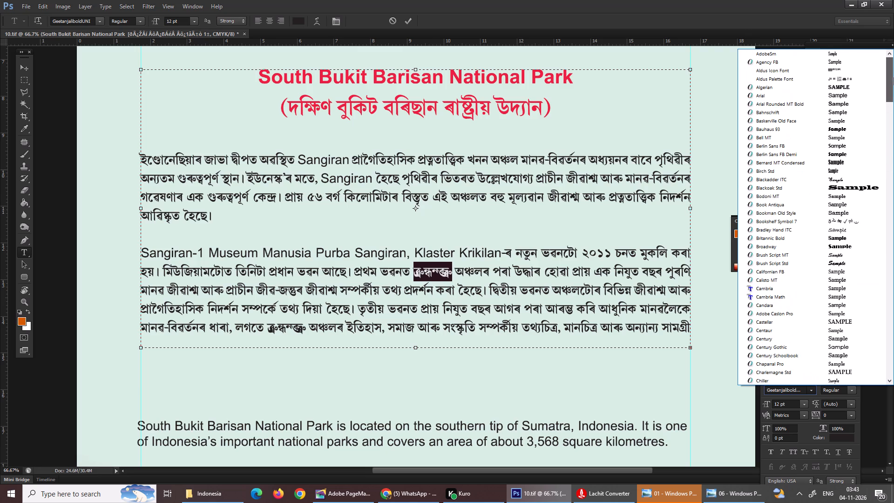
click(826, 93)
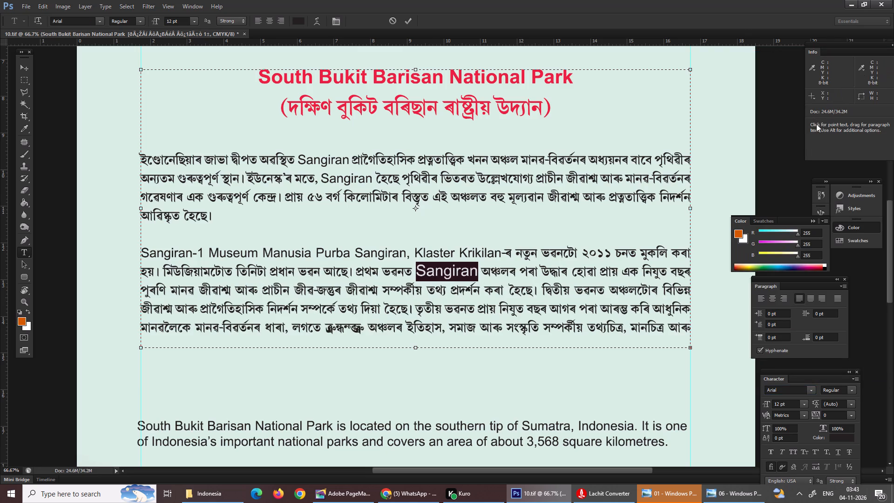
drag(784, 402, 774, 401)
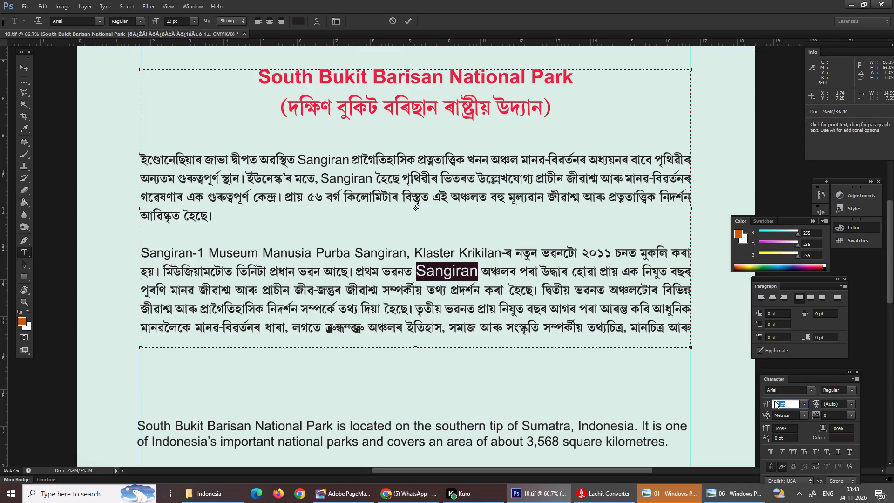
drag(774, 401, 758, 401)
text(10)
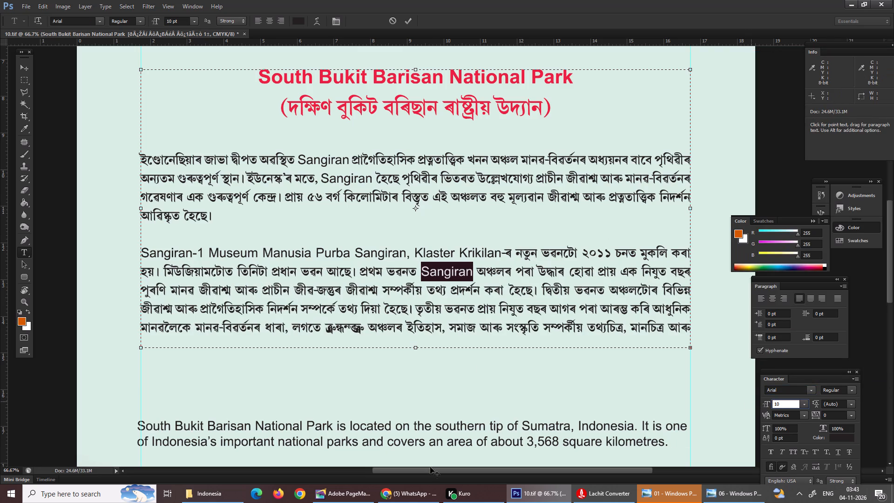
Set the remaining garbled Sangiran word in the fifth line of the second body paragraph to Arial.
drag(323, 332, 375, 329)
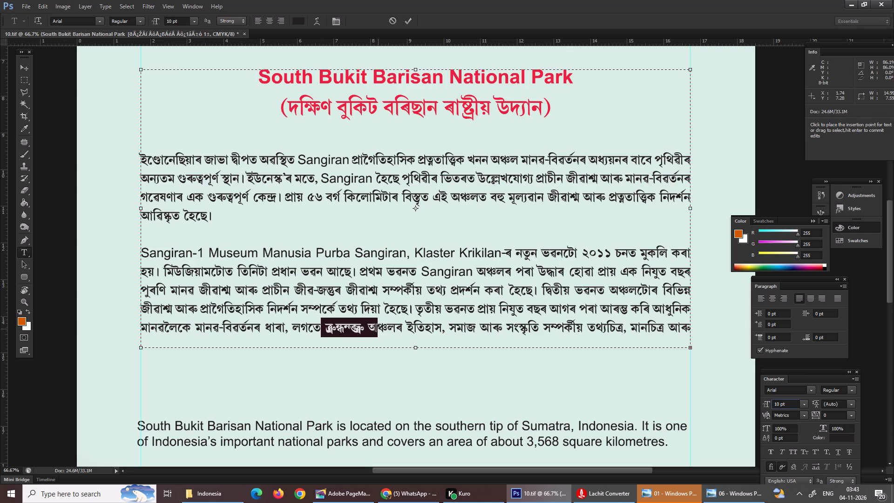
drag(375, 329, 366, 323)
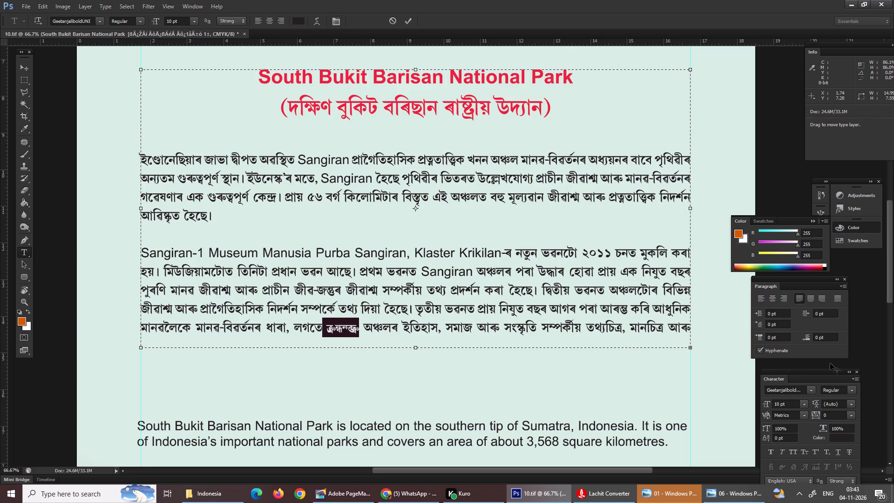
click(811, 393)
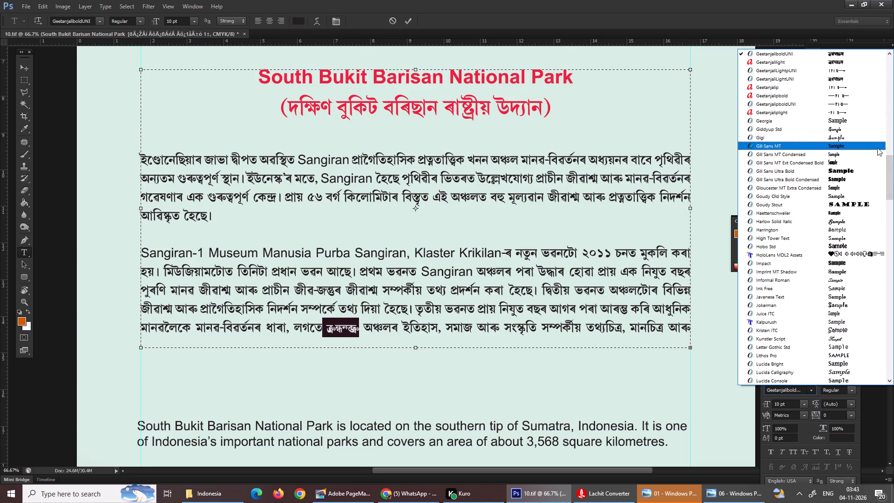
drag(891, 184, 883, 70)
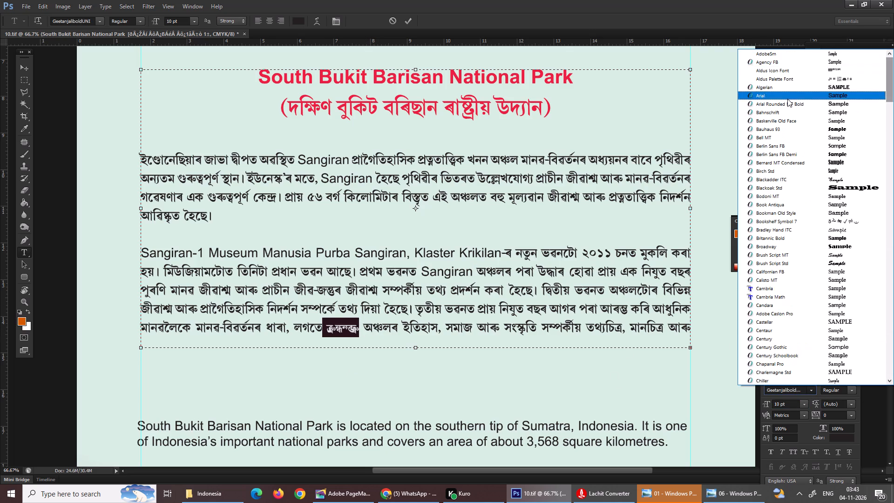
click(787, 99)
click(521, 340)
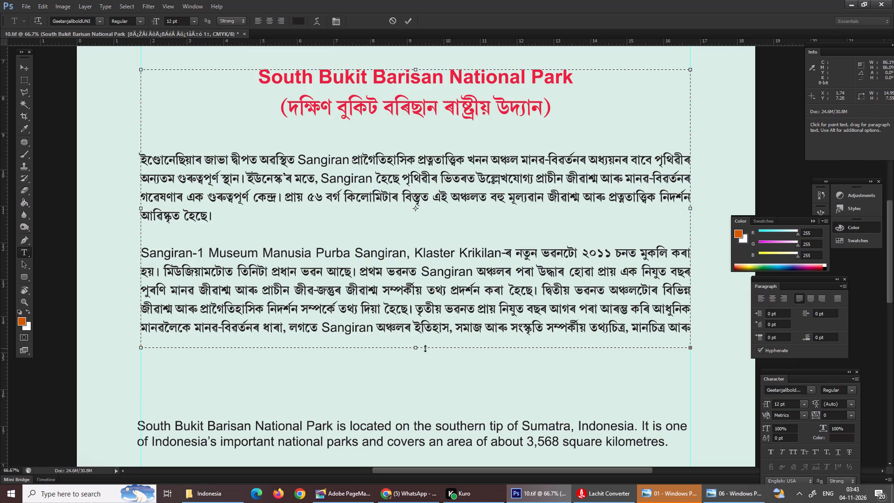
Extend the bottom edge of the Assamese text box to a height of about 8.3 cm to fit the last line.
drag(418, 349, 418, 398)
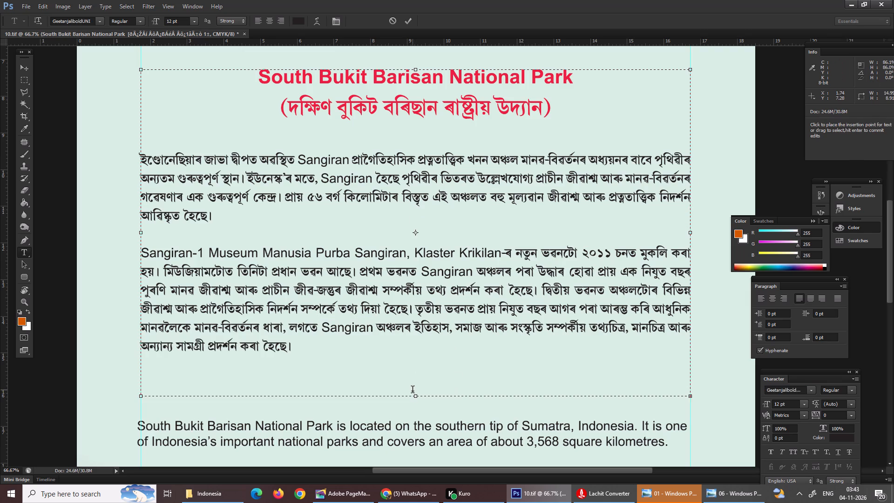
drag(417, 400, 417, 376)
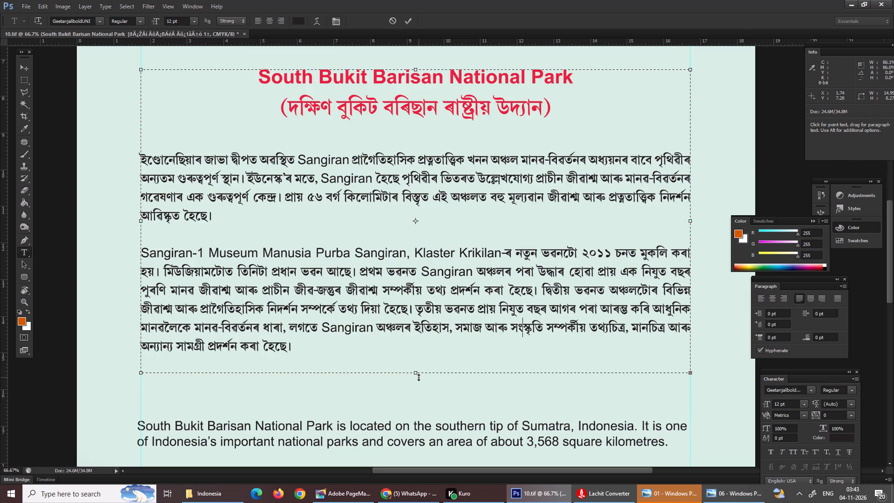